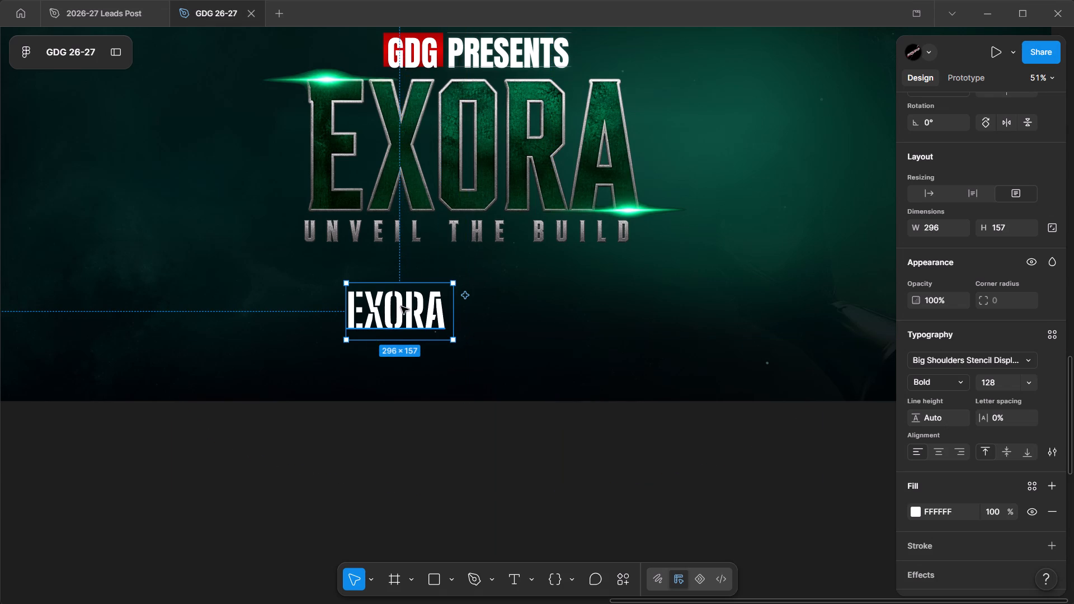
# Copy the word EXORA, delete its text box, and paste it as new auto-width text below the tagline.
pyautogui.doubleClick(401, 306)
pyautogui.hotkey('ctrl', 'c')
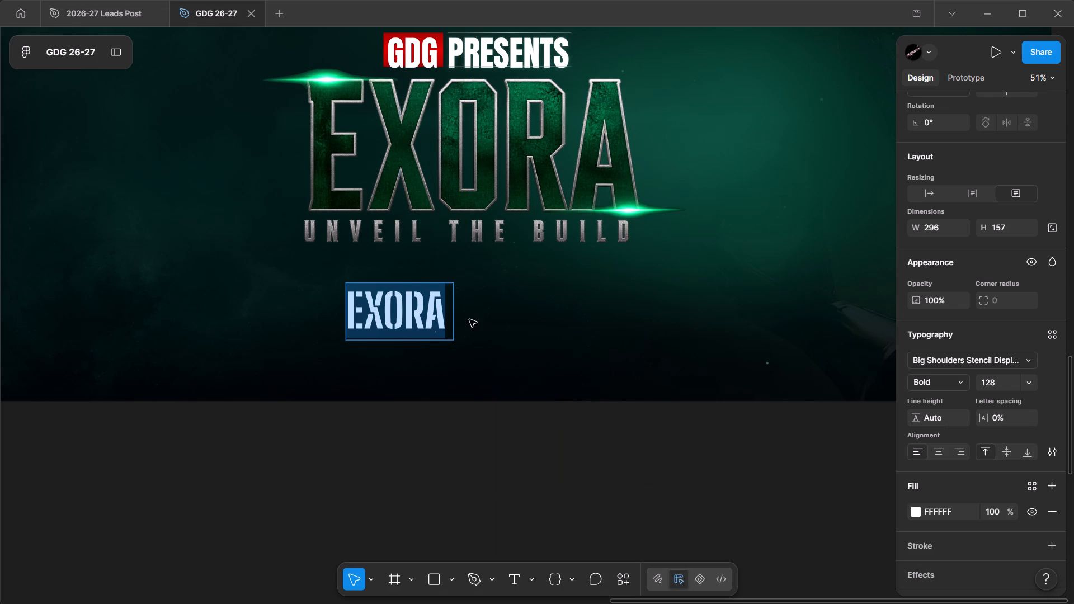
pyautogui.click(469, 319)
pyautogui.press('BackSpace')
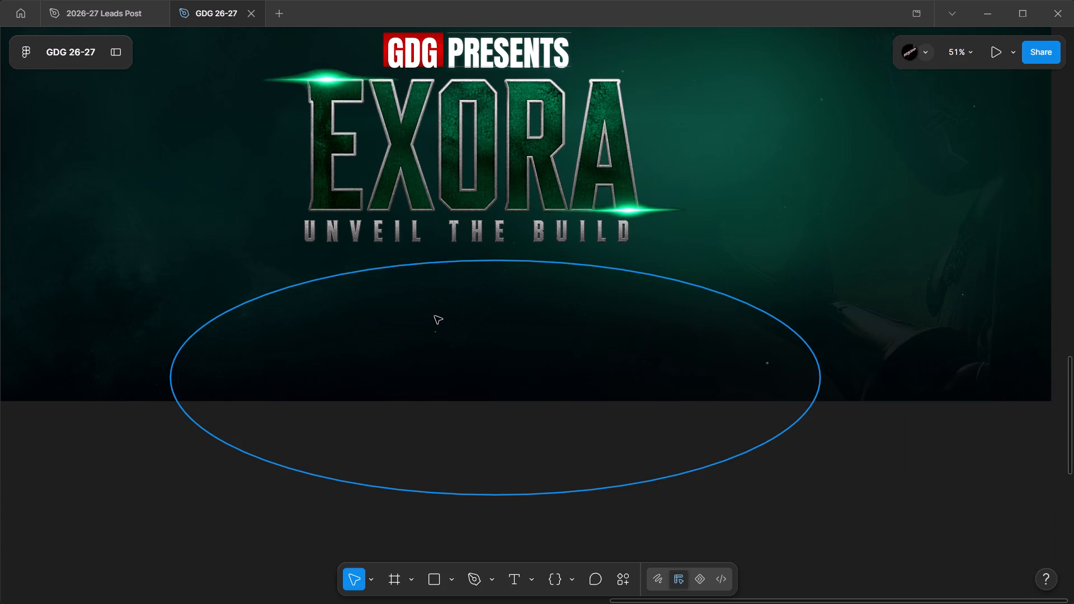
pyautogui.press('t')
pyautogui.click(435, 316)
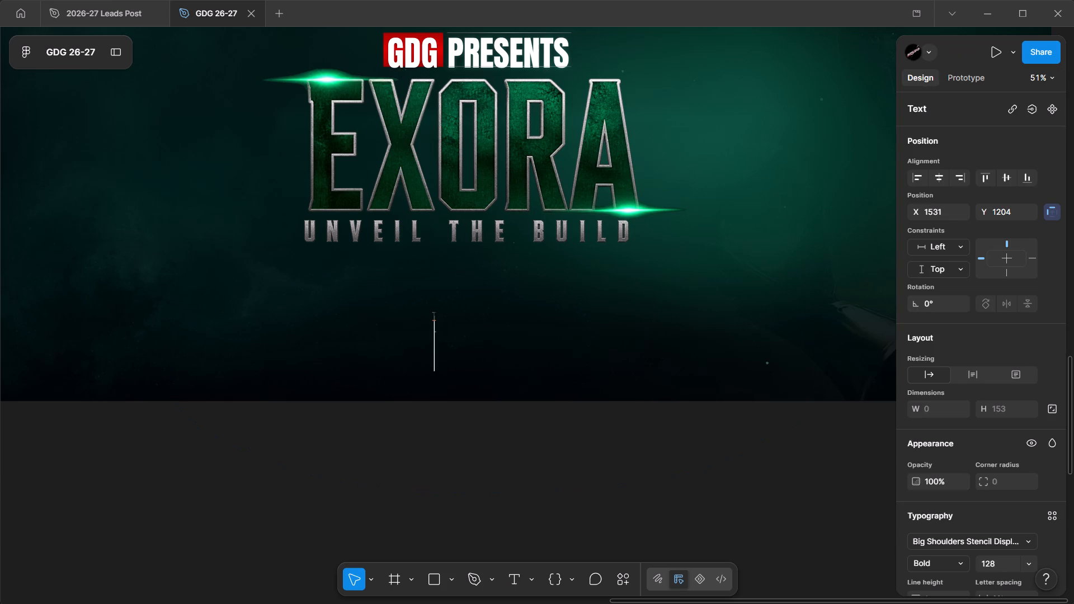
pyautogui.hotkey('ctrl', 'v')
pyautogui.click(581, 443)
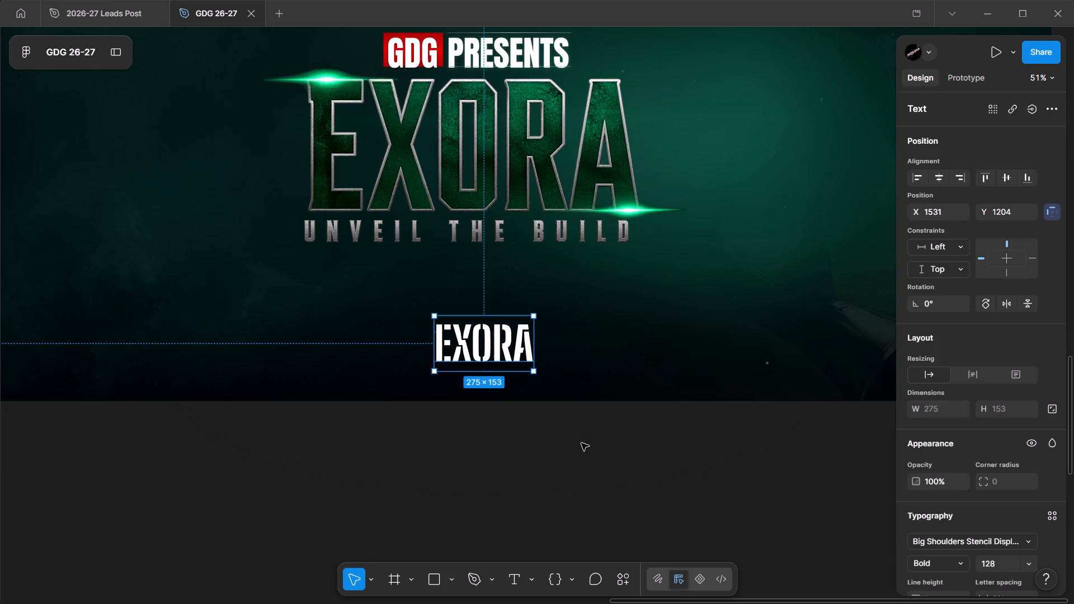
# Select the new EXORA text and sample its fill colour, 063F31, from the banner's green background.
pyautogui.keyDown('ctrl'); pyautogui.scroll(4, 493, 377); pyautogui.keyUp('ctrl')
pyautogui.scroll(-1, 463, 246)
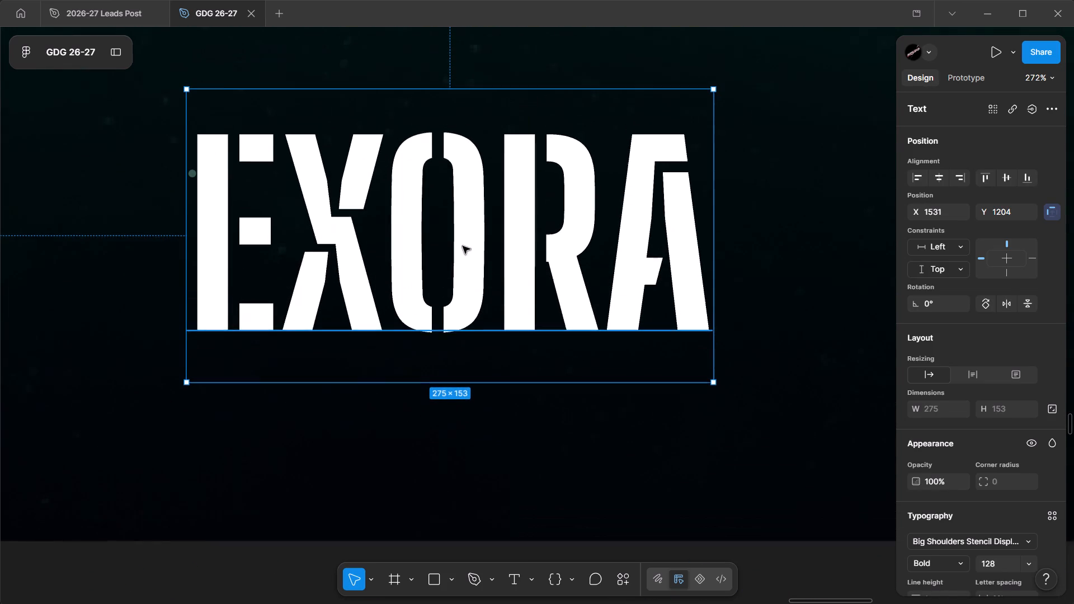
pyautogui.scroll(-1, 463, 246)
pyautogui.keyDown('ctrl'); pyautogui.scroll(-1, 463, 246); pyautogui.keyUp('ctrl')
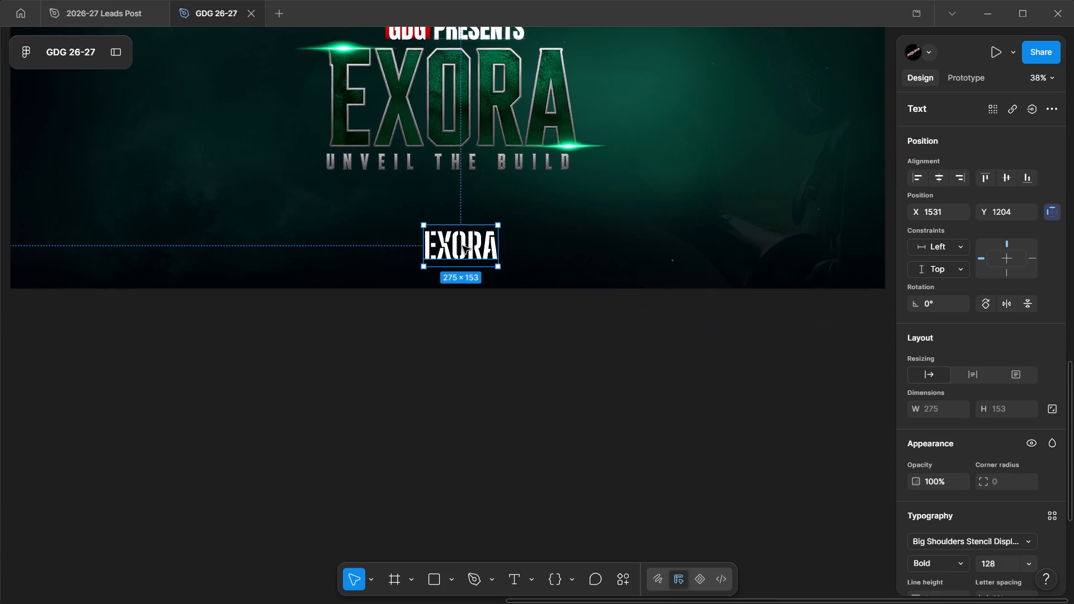
pyautogui.keyDown('ctrl'); pyautogui.scroll(1, 463, 246); pyautogui.keyUp('ctrl')
pyautogui.click(463, 246)
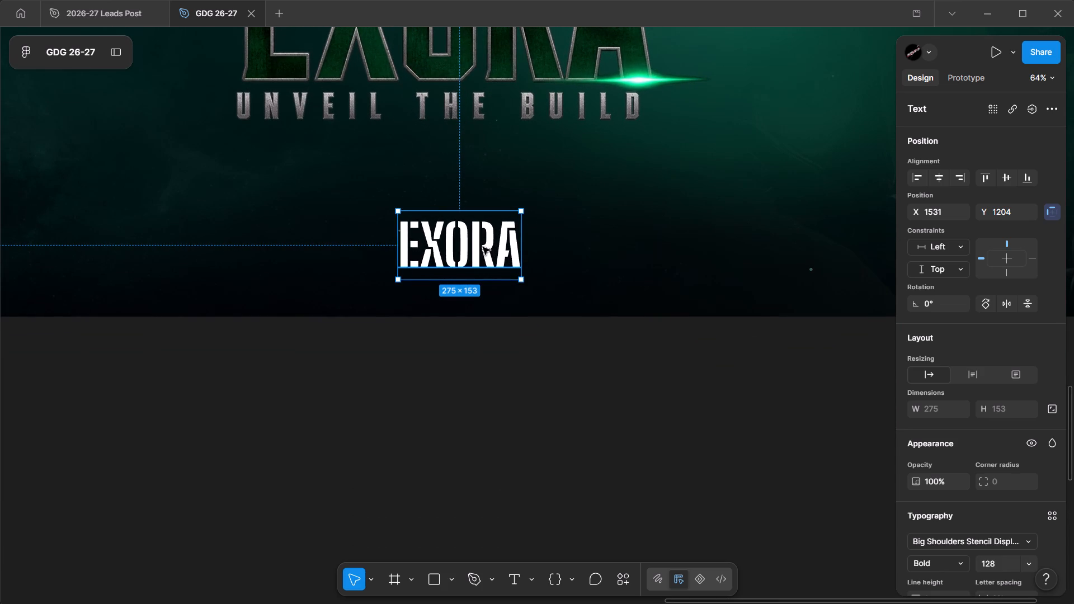
pyautogui.click(483, 247)
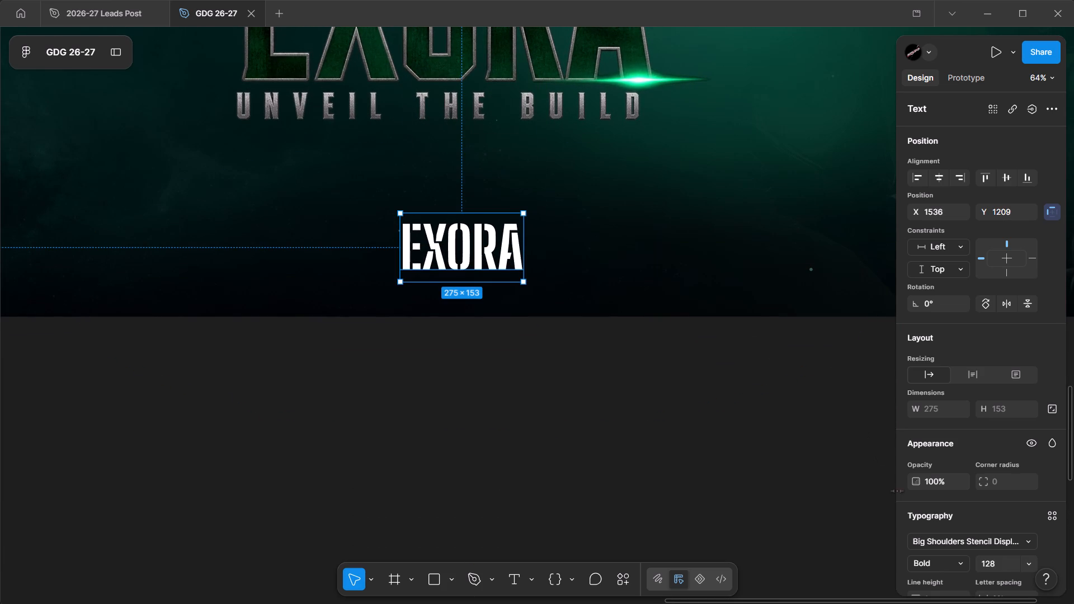
pyautogui.scroll(-2, 950, 517)
pyautogui.click(913, 453)
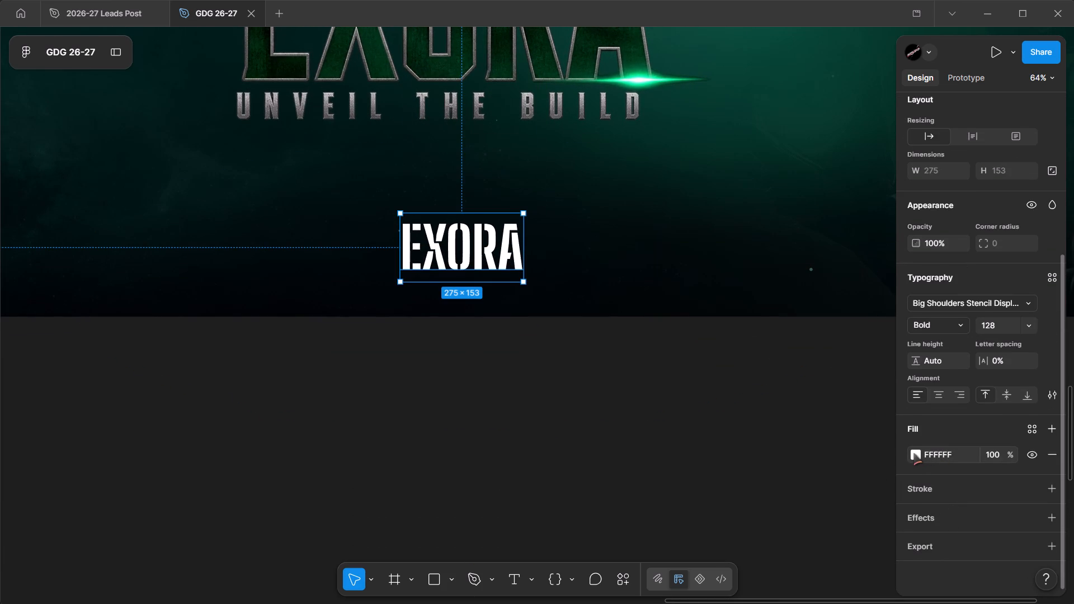
pyautogui.click(747, 455)
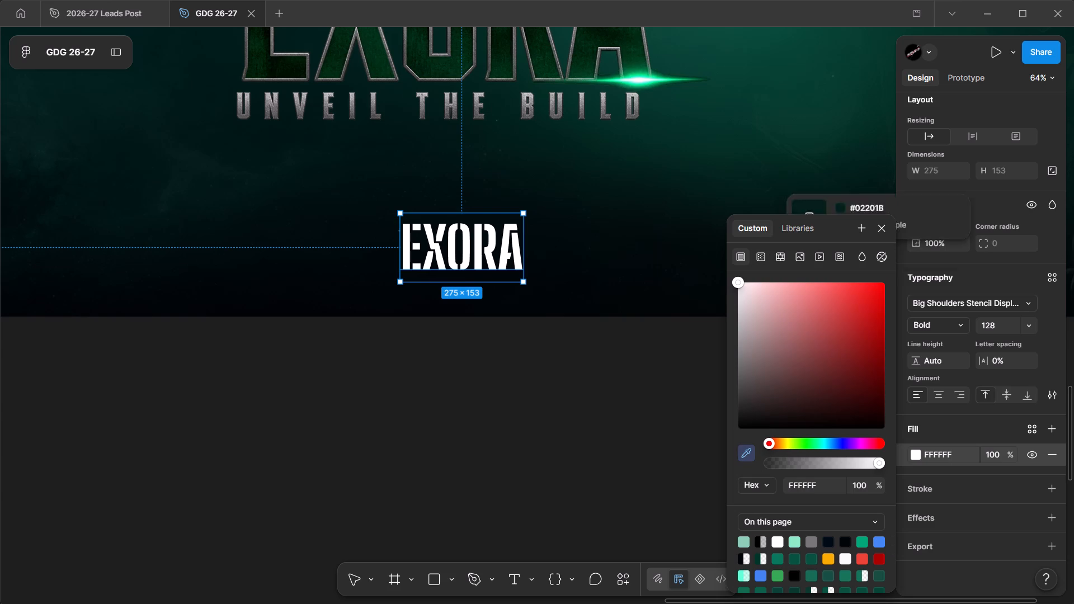
pyautogui.click(776, 86)
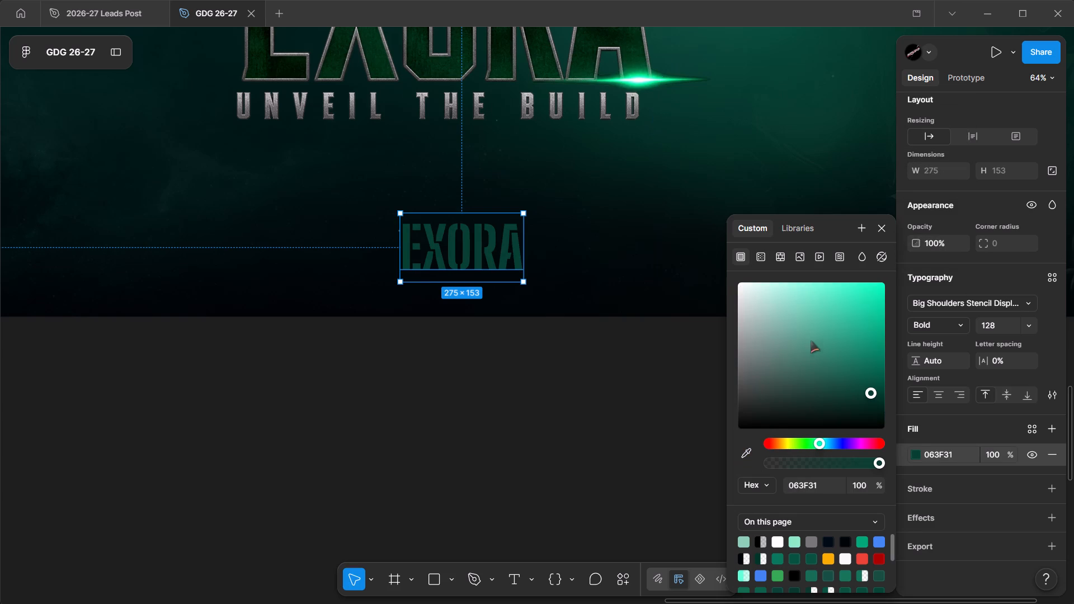
# Adjust the EXORA text's fill shade and hue to the dark green 044316.
pyautogui.moveTo(877, 397); pyautogui.dragTo(871, 412)
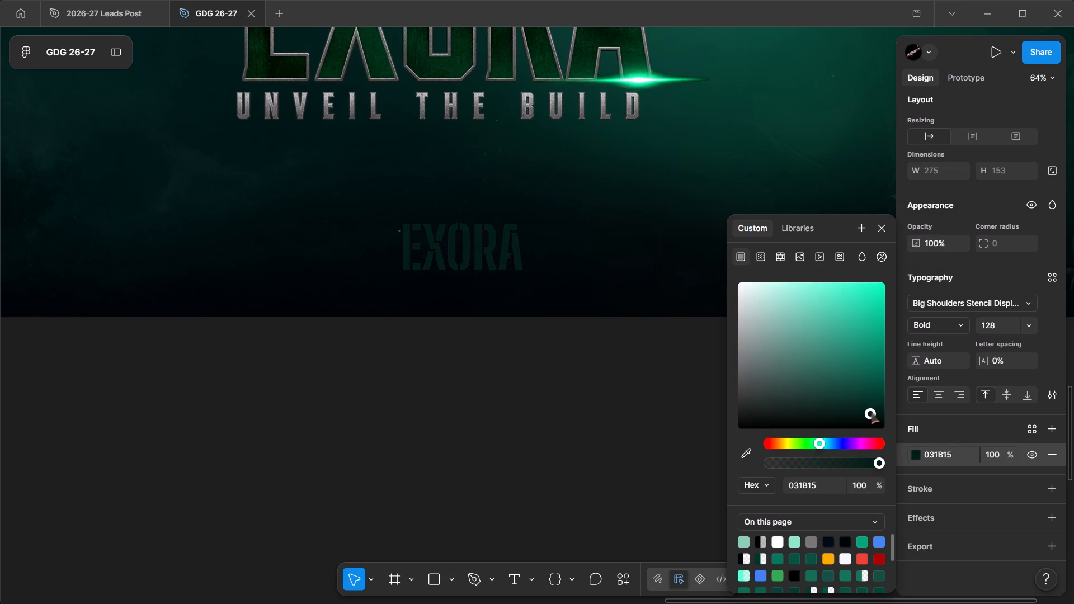
pyautogui.moveTo(871, 412); pyautogui.dragTo(876, 405)
pyautogui.click(820, 441)
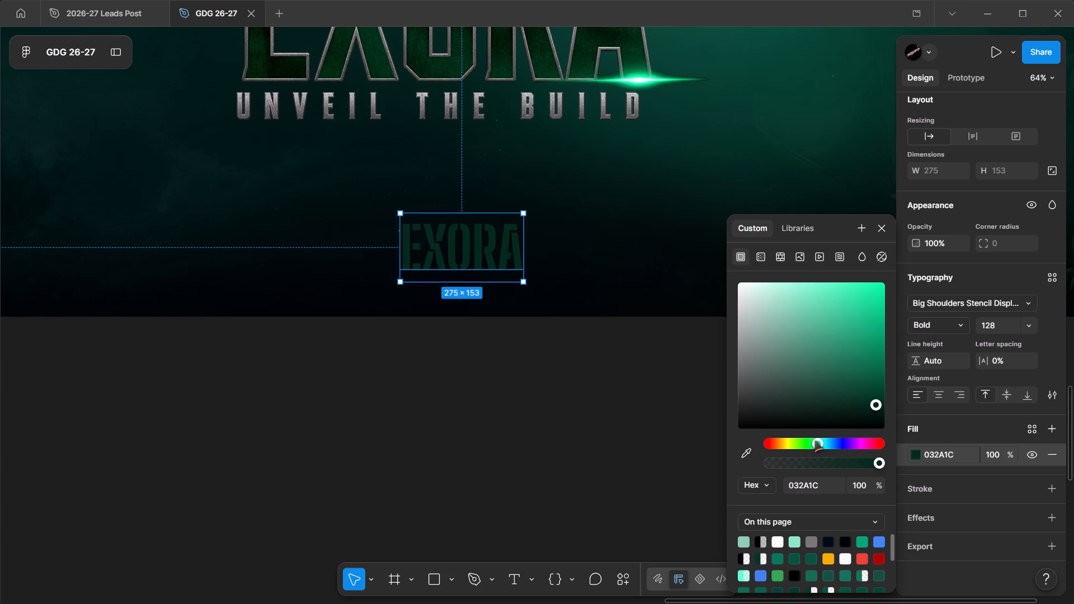
pyautogui.click(814, 440)
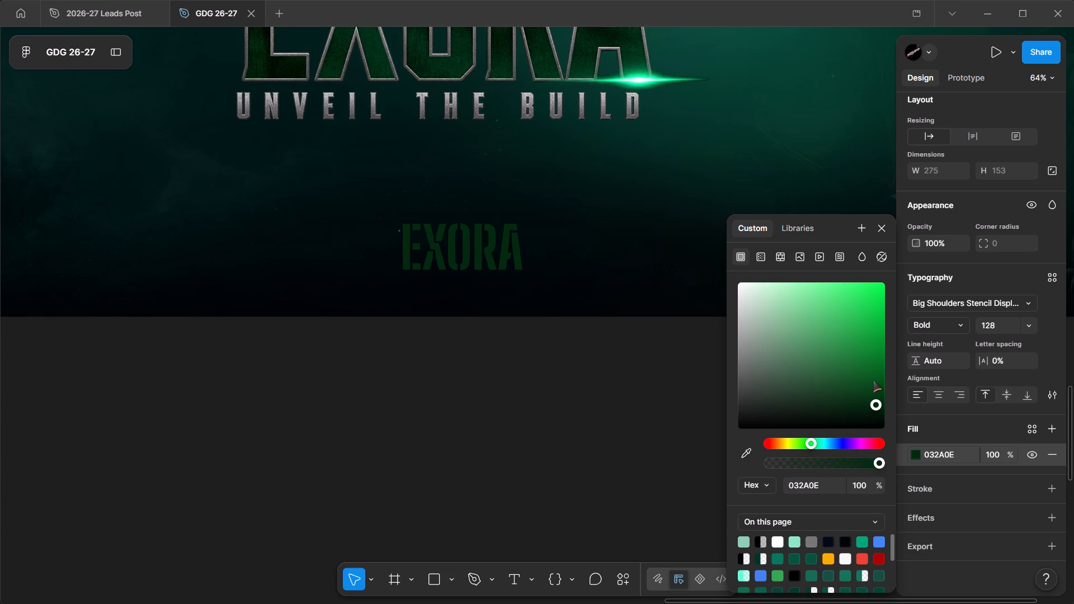
pyautogui.click(873, 390)
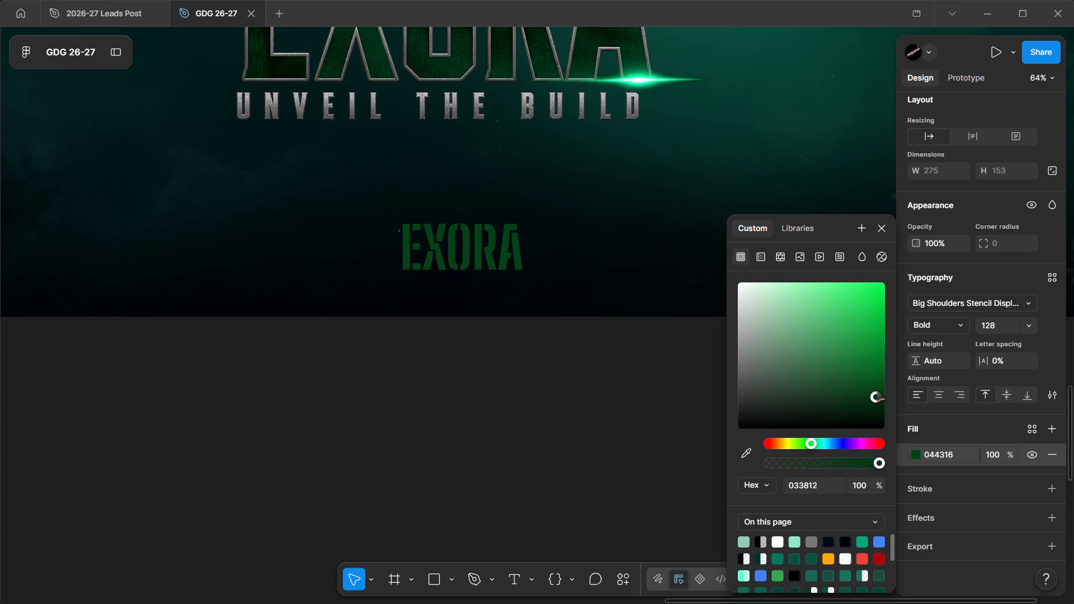
# Set the EXORA text's font size to 256.
pyautogui.doubleClick(999, 325)
pyautogui.write('256')
pyautogui.press('Return')
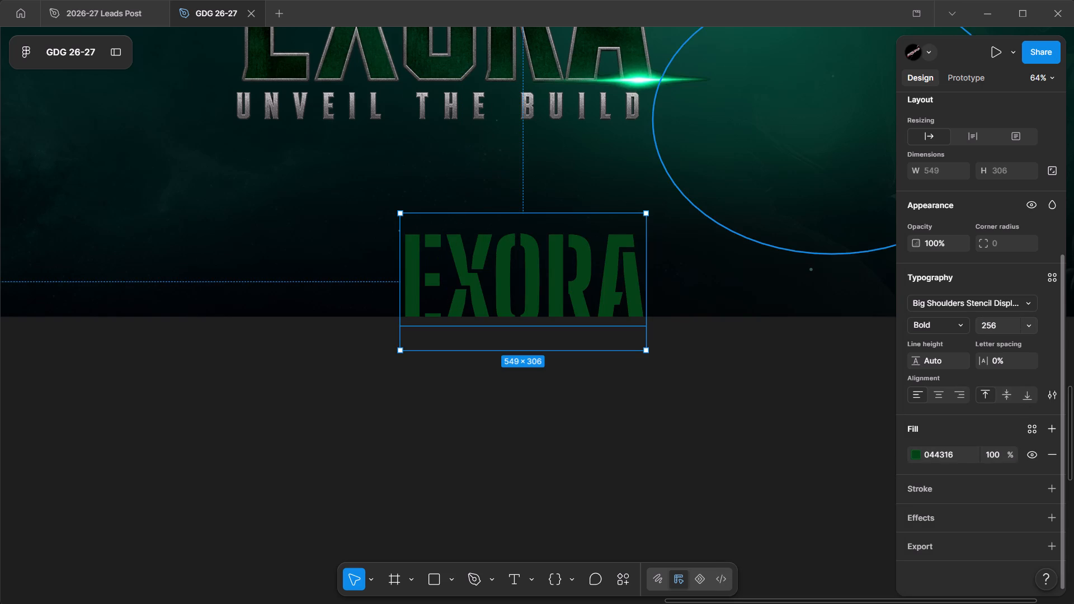
# Move the enlarged EXORA text up and to the left so it sits fully inside the banner below the tagline.
pyautogui.moveTo(545, 290); pyautogui.dragTo(483, 225)
# Change the EXORA fill to a vertical linear gradient, running from 044316 at the letters' base to 0AA937 at their top.
pyautogui.scroll(3, 483, 225)
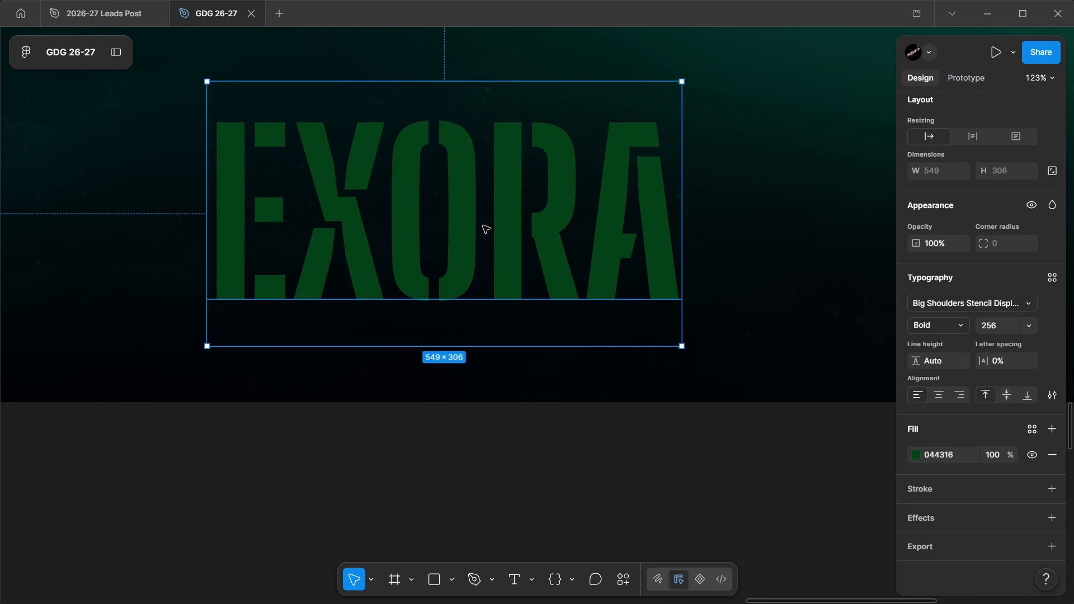
pyautogui.click(913, 456)
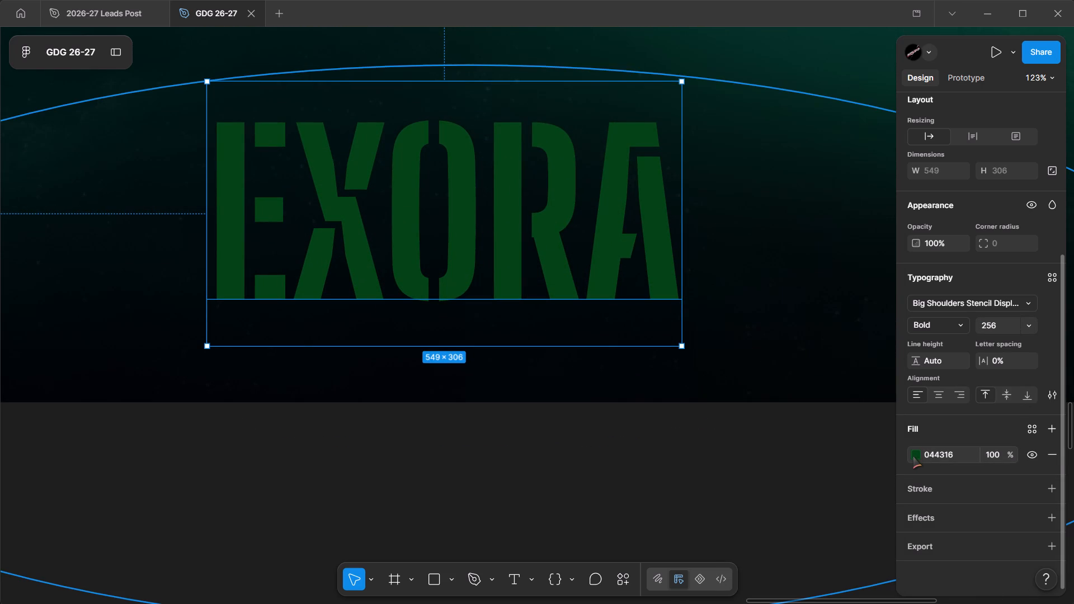
pyautogui.click(760, 258)
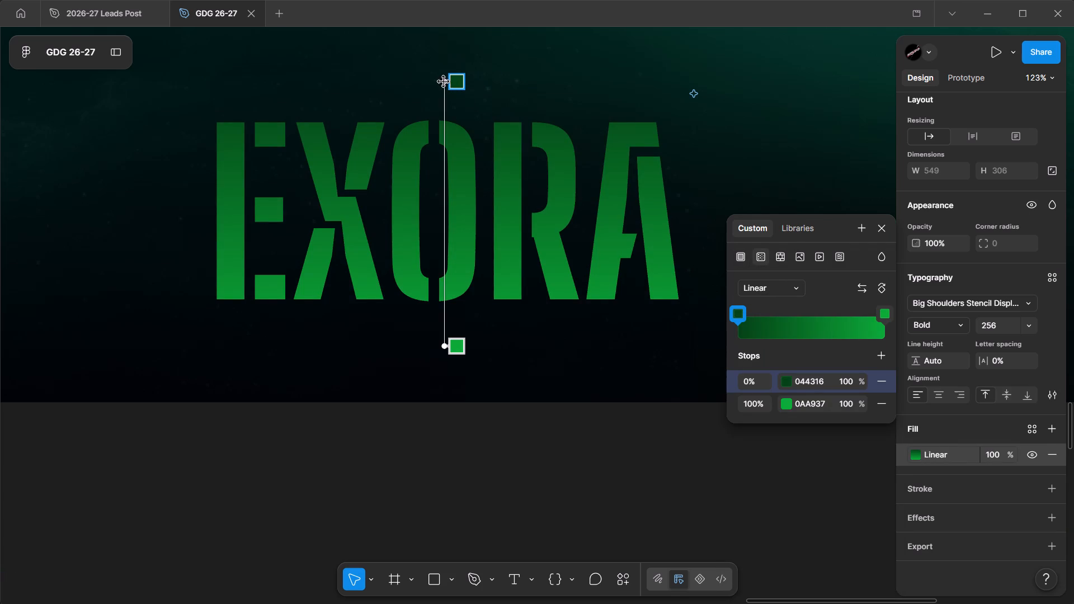
pyautogui.moveTo(443, 82); pyautogui.dragTo(464, 129)
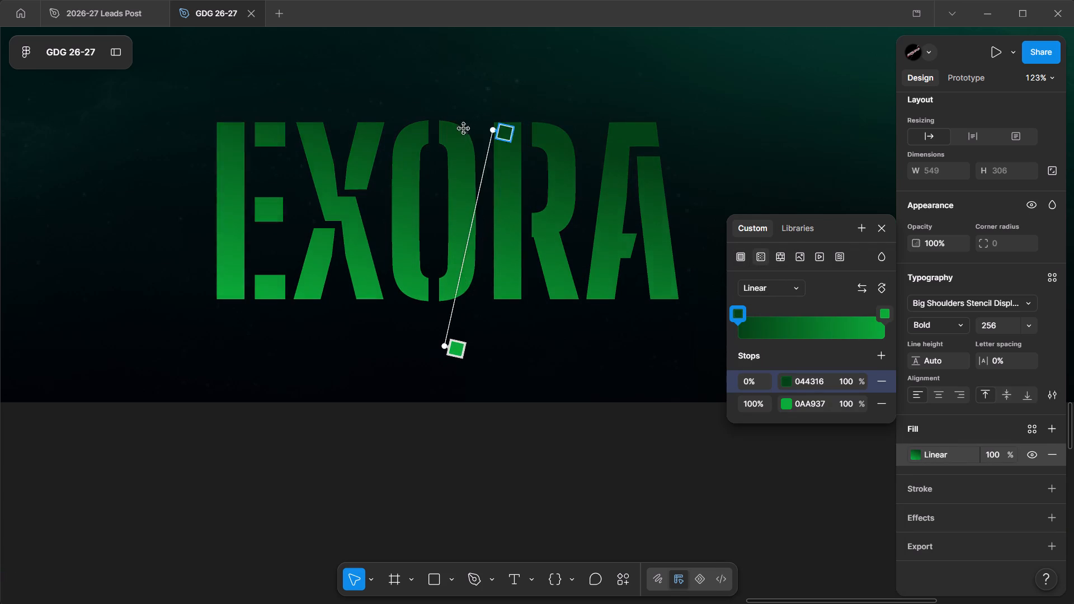
pyautogui.moveTo(464, 129); pyautogui.dragTo(463, 298)
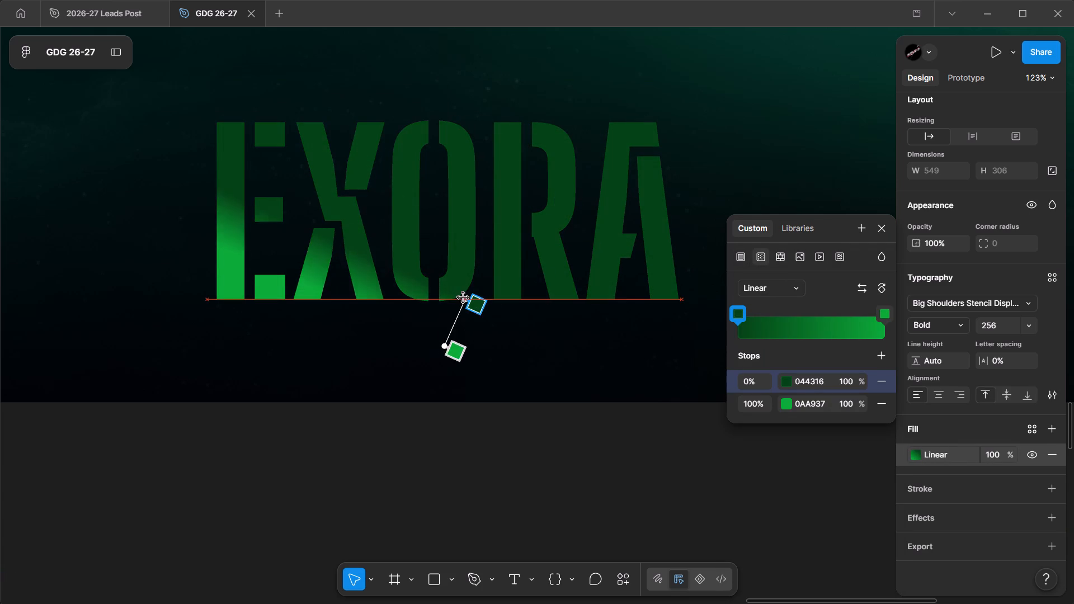
pyautogui.moveTo(463, 298); pyautogui.dragTo(449, 300)
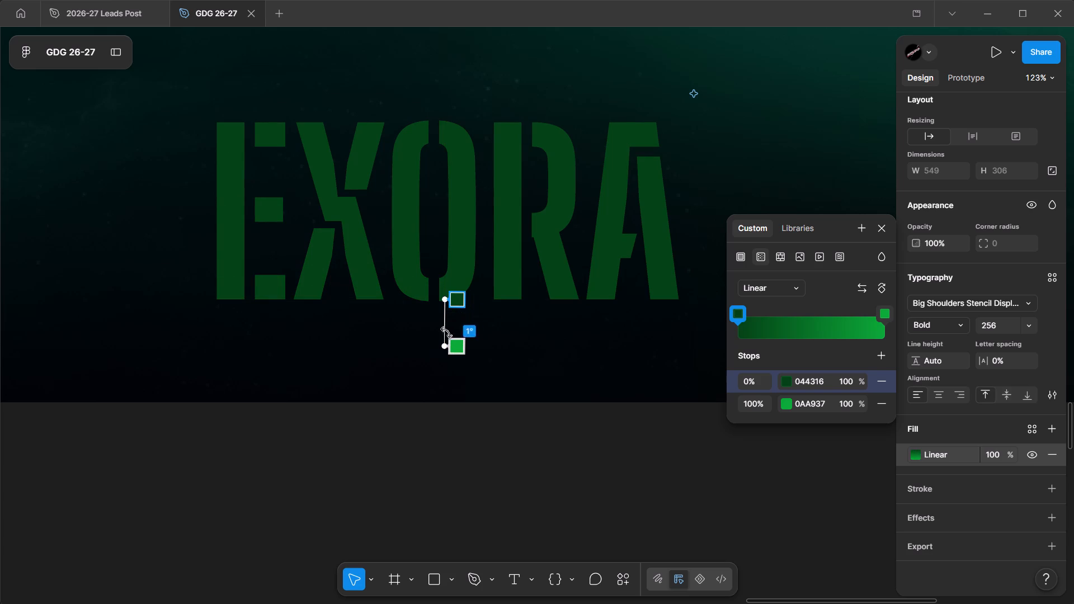
pyautogui.moveTo(443, 348); pyautogui.dragTo(436, 119)
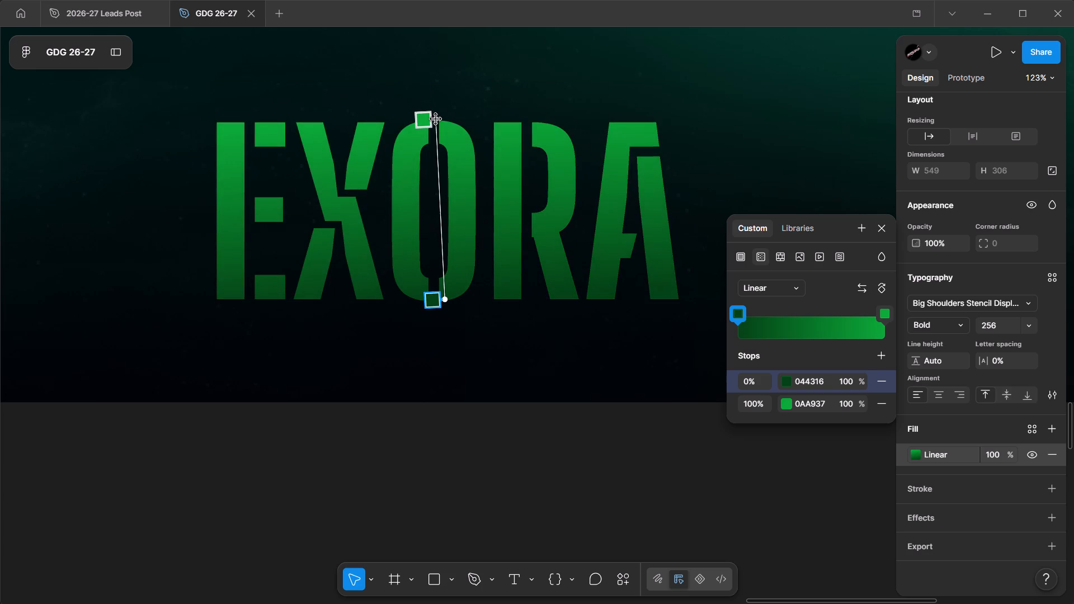
pyautogui.moveTo(436, 119); pyautogui.dragTo(444, 121)
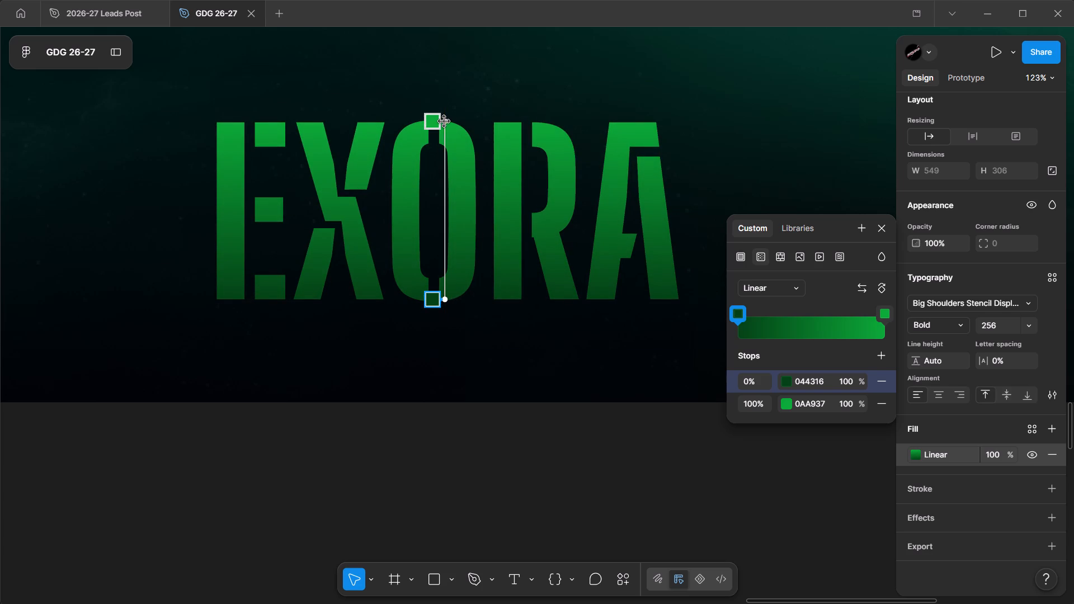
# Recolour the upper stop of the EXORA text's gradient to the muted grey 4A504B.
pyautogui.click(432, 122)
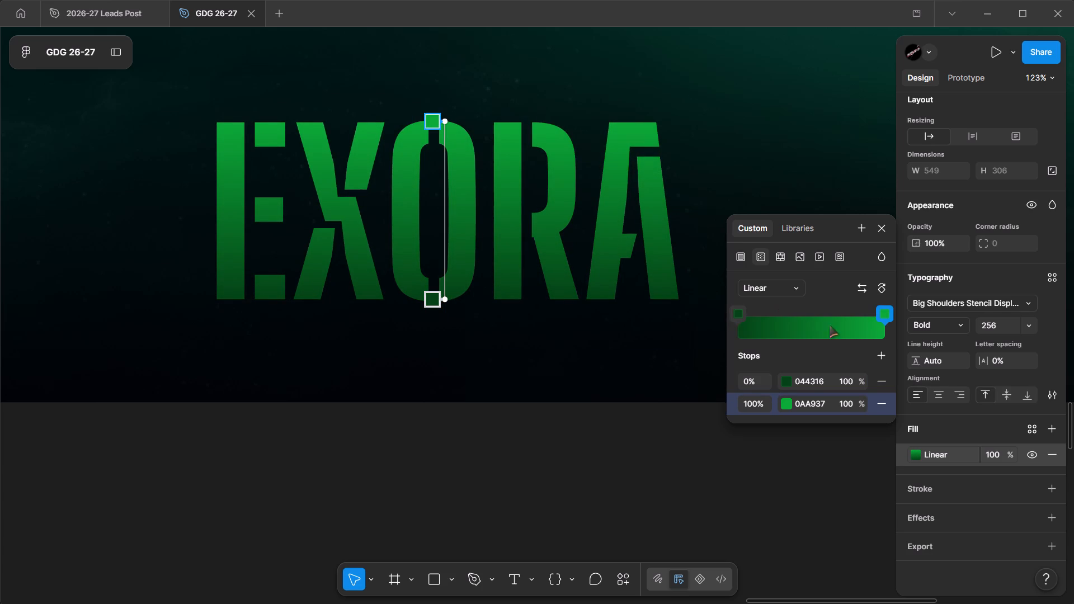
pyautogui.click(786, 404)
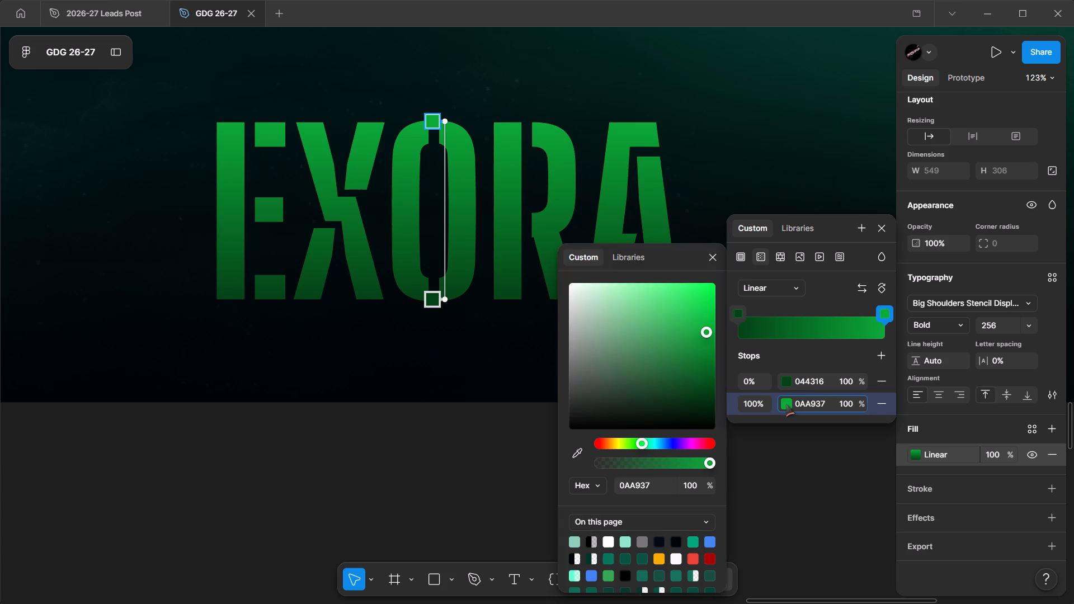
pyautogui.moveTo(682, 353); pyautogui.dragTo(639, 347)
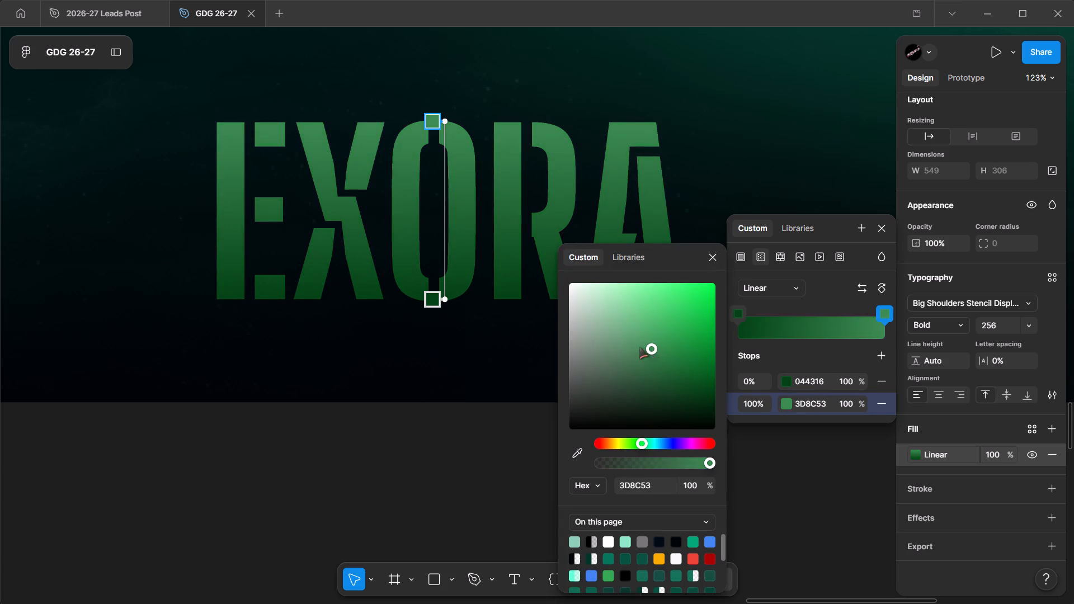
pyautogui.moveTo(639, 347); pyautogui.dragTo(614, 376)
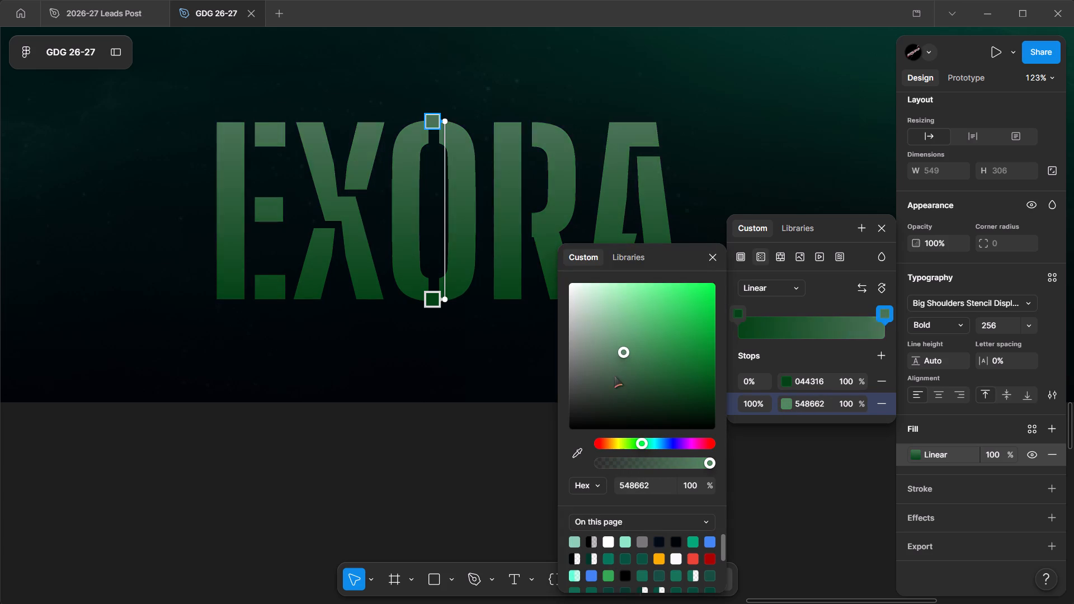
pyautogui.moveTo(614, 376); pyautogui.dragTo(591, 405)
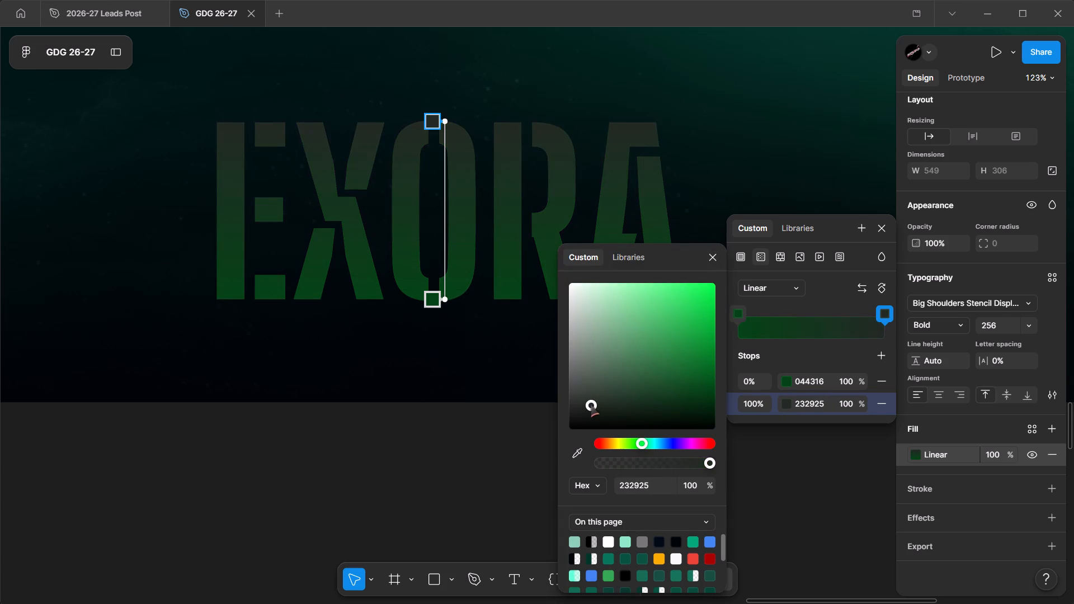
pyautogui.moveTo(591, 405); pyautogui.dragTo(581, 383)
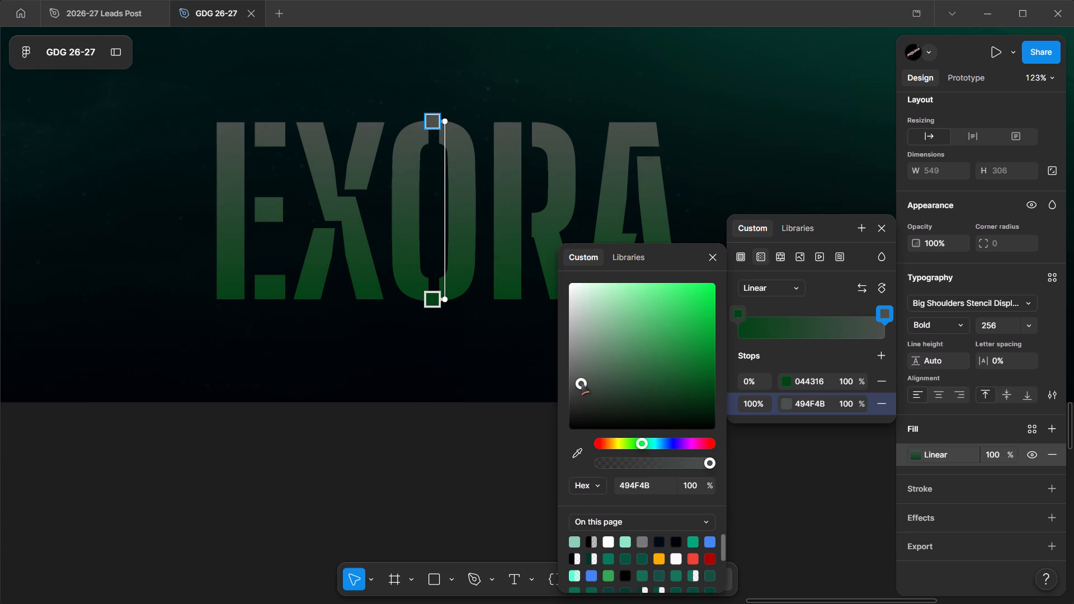
# Brighten the lower stop of the EXORA gradient and shift its hue slightly, giving the green 007E13.
pyautogui.click(741, 312)
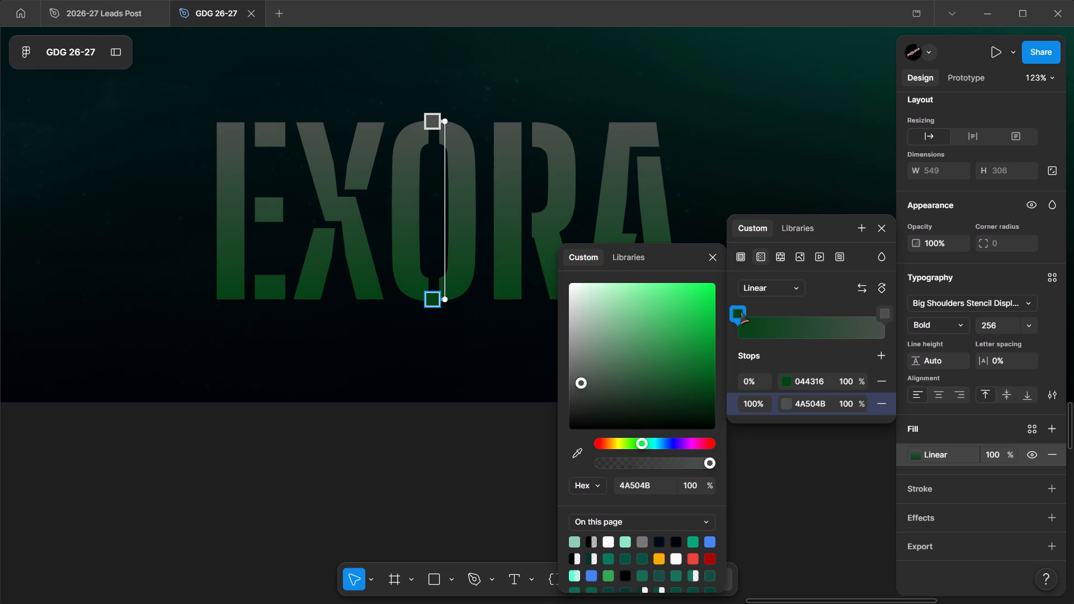
pyautogui.moveTo(693, 391); pyautogui.dragTo(718, 342)
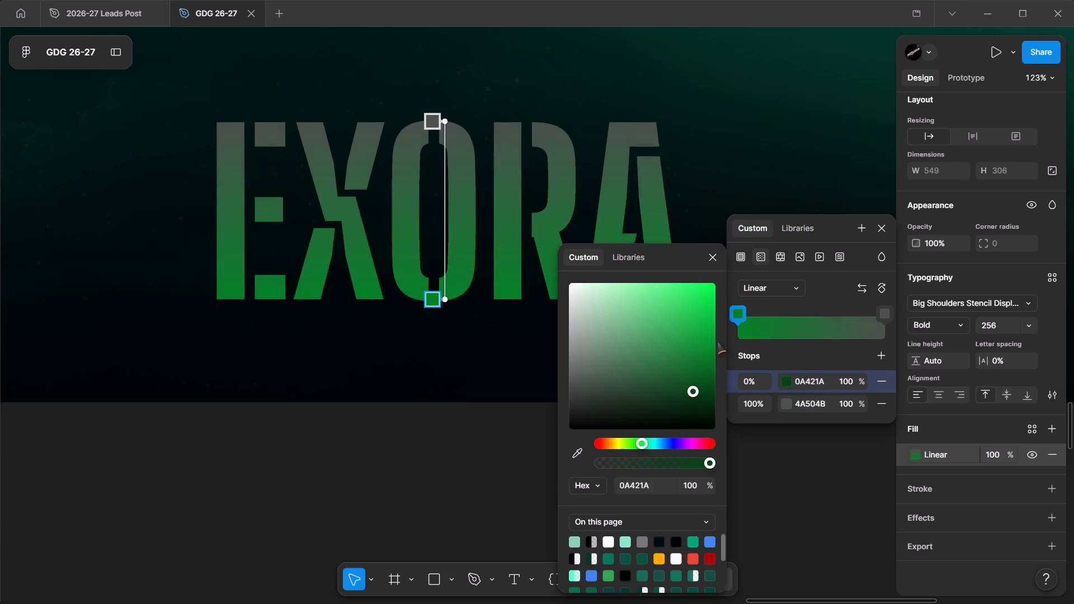
pyautogui.moveTo(718, 342); pyautogui.dragTo(727, 345)
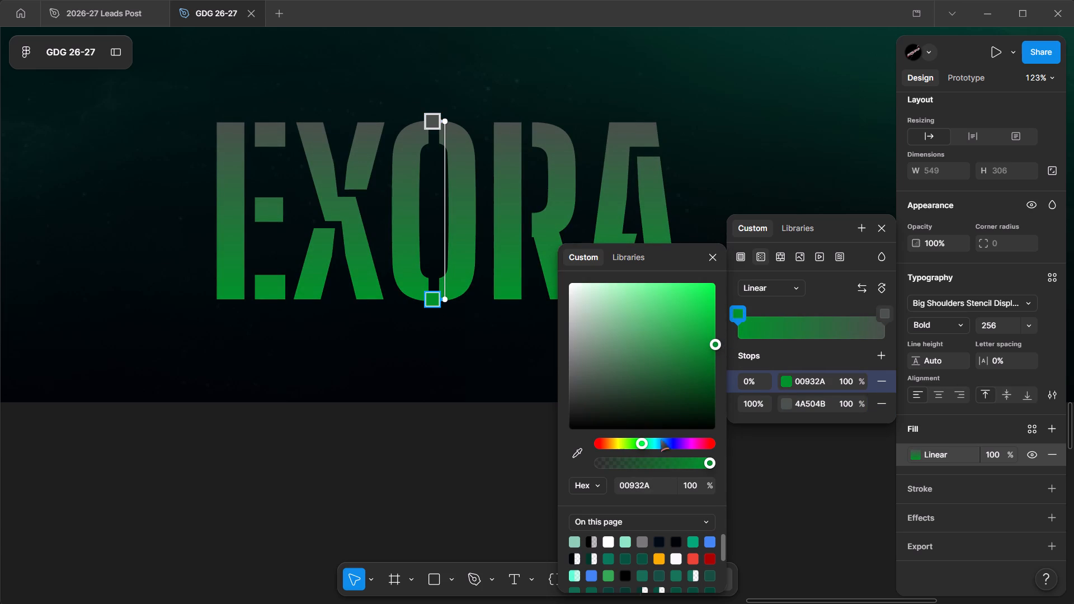
pyautogui.click(639, 445)
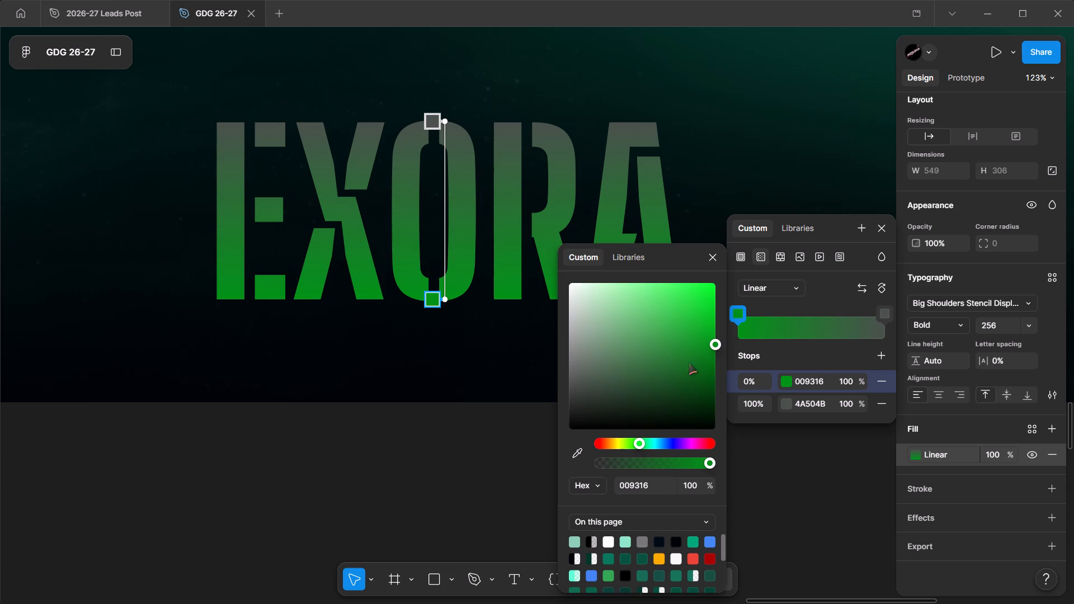
pyautogui.moveTo(708, 337); pyautogui.dragTo(704, 269)
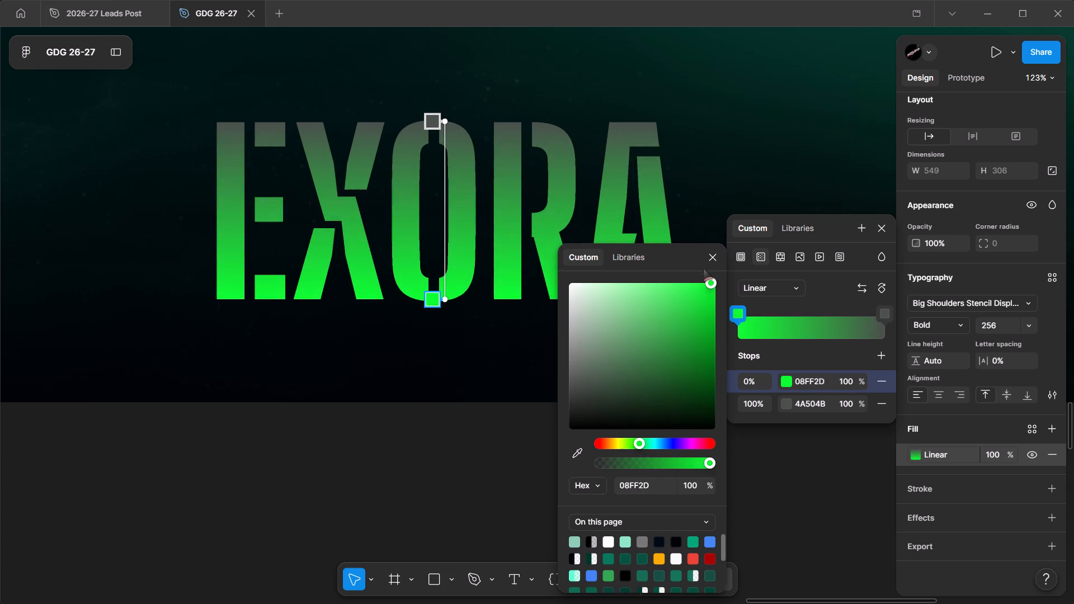
pyautogui.moveTo(704, 269); pyautogui.dragTo(717, 358)
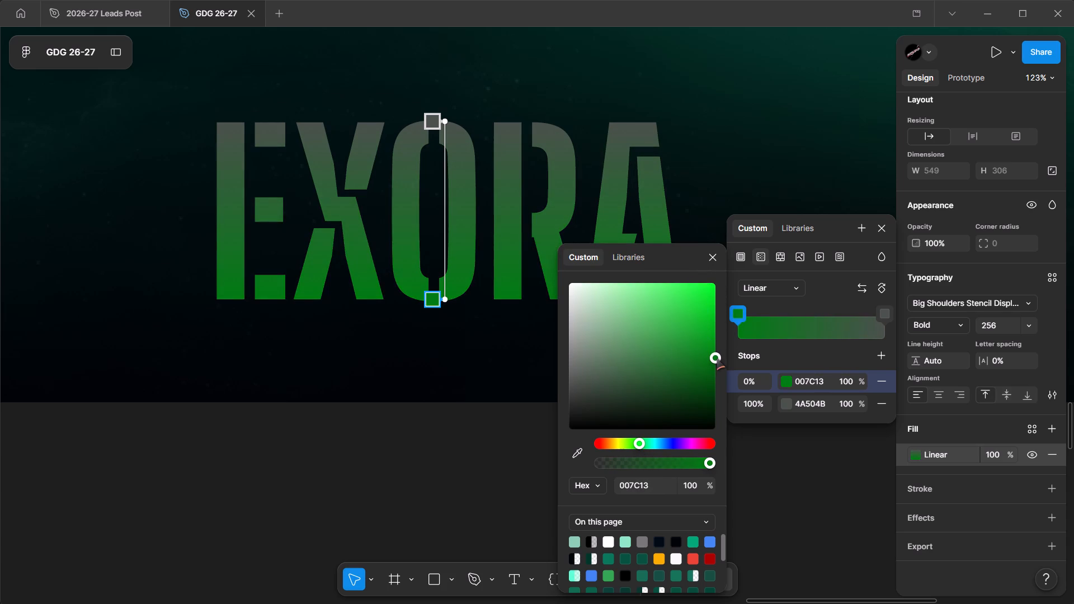
pyautogui.moveTo(717, 358); pyautogui.dragTo(717, 357)
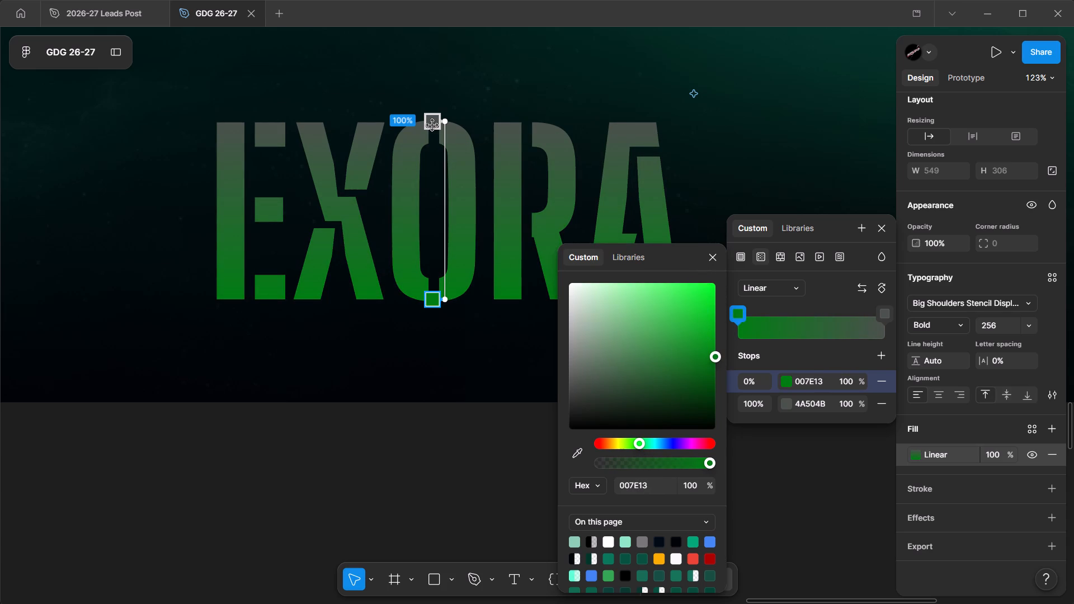
# Recolour the upper stop of the EXORA gradient to the saturated green 009F2D.
pyautogui.click(432, 125)
pyautogui.moveTo(605, 371); pyautogui.dragTo(604, 402)
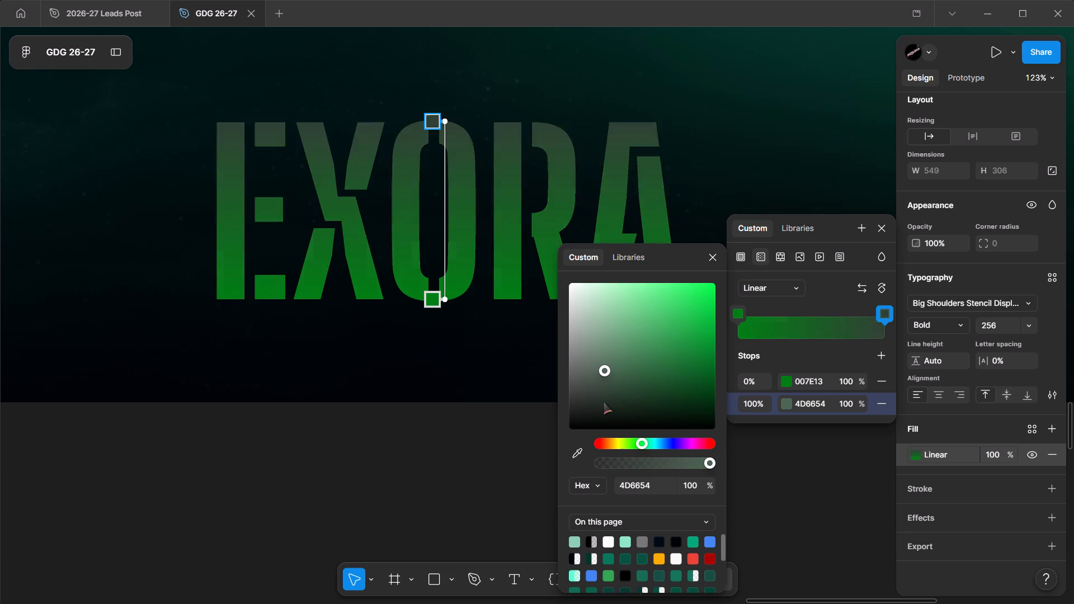
pyautogui.moveTo(604, 402); pyautogui.dragTo(702, 357)
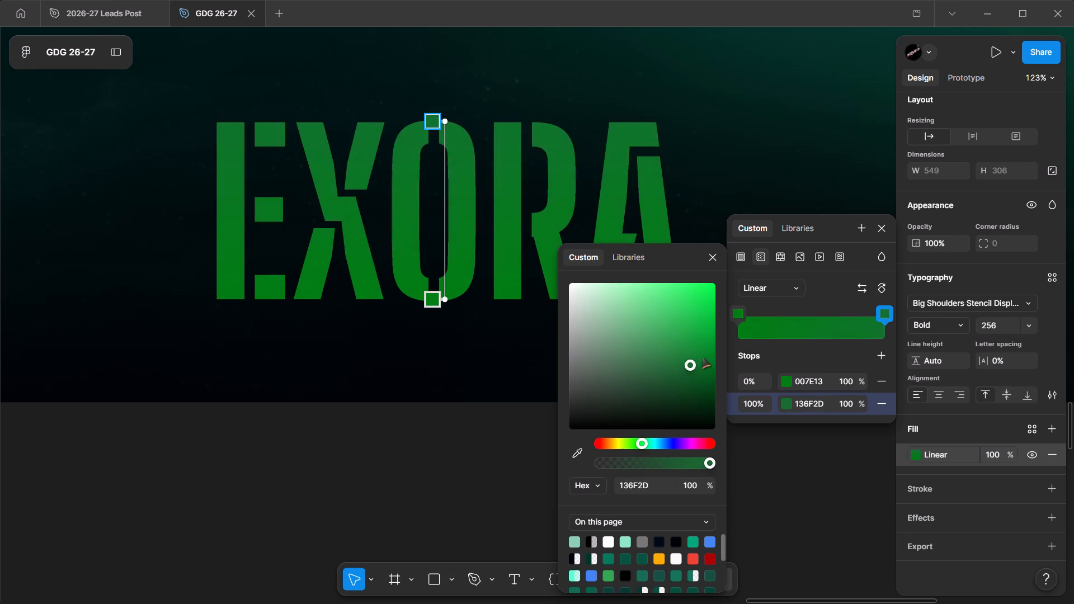
pyautogui.moveTo(702, 357); pyautogui.dragTo(717, 324)
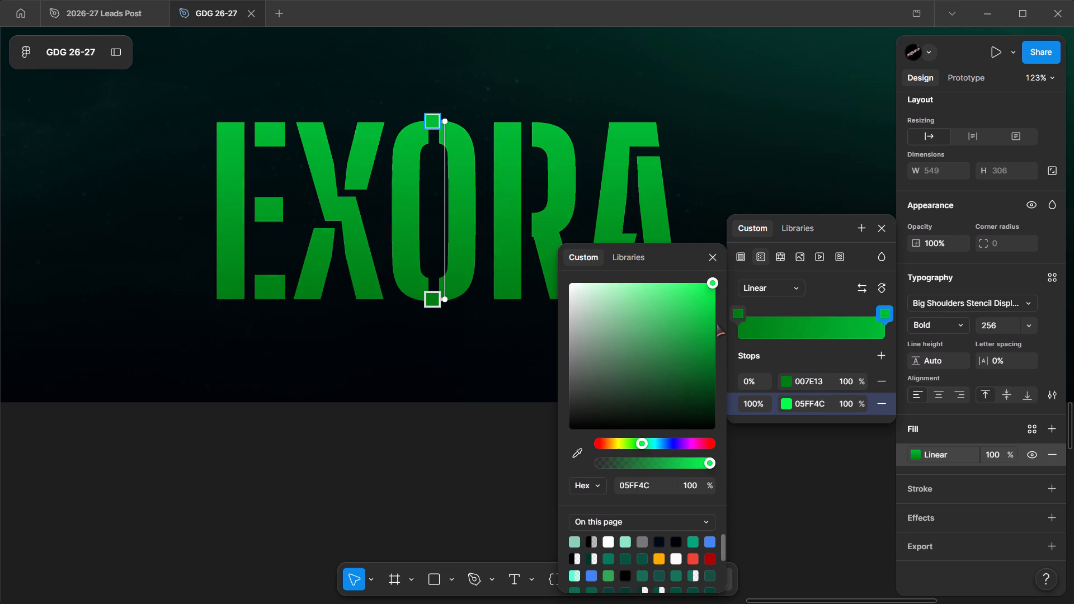
pyautogui.moveTo(717, 324); pyautogui.dragTo(717, 324)
pyautogui.moveTo(717, 324); pyautogui.dragTo(724, 338)
pyautogui.click(884, 221)
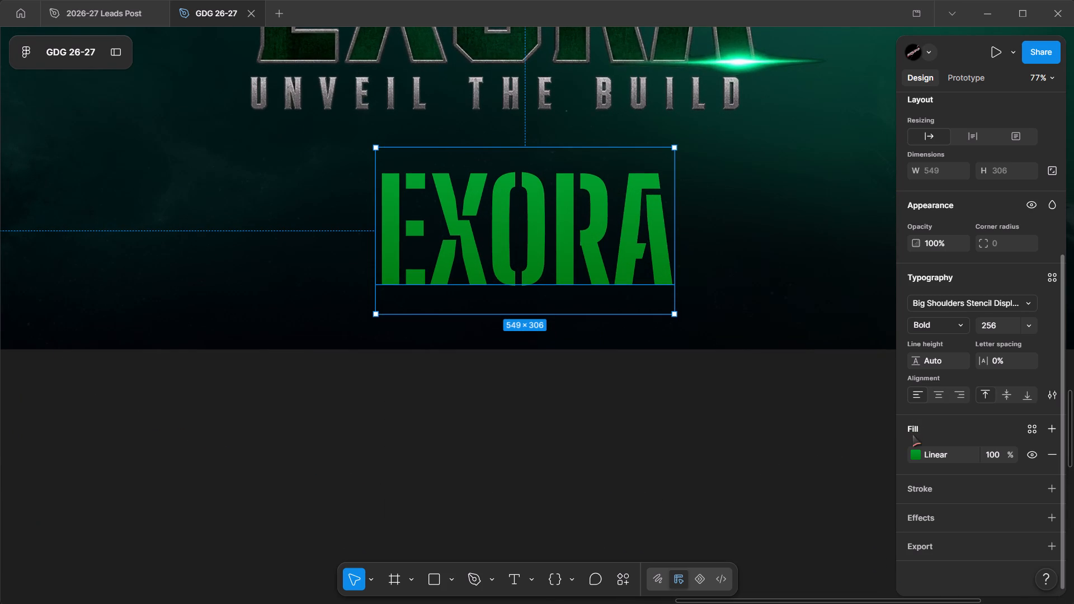
# Reorient the EXORA gradient diagonally, running from the base of the letter E to the top of the letter A.
pyautogui.click(912, 449)
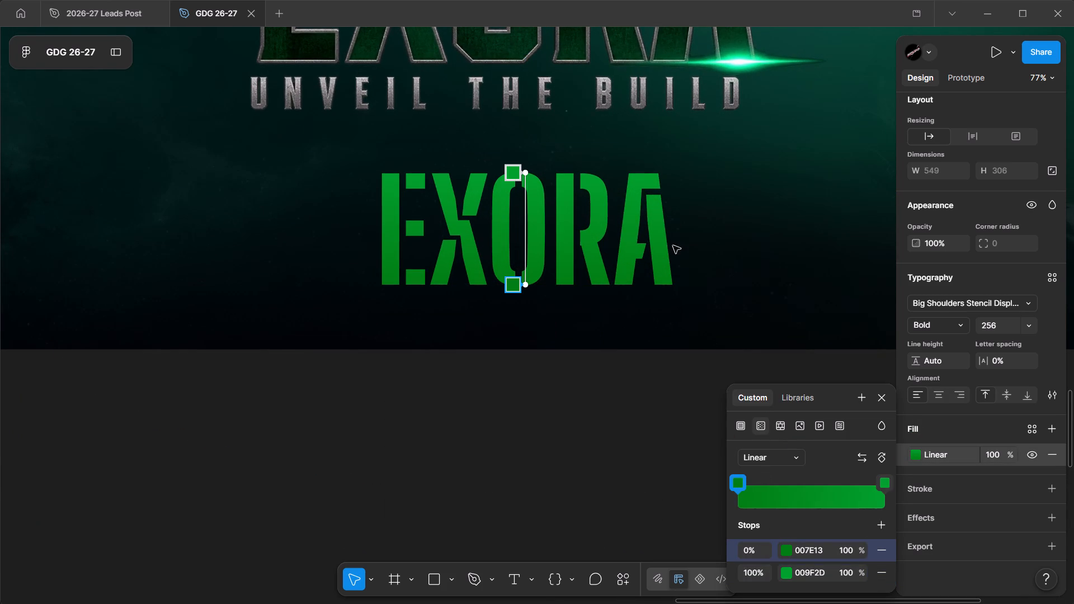
pyautogui.moveTo(523, 176); pyautogui.dragTo(522, 197)
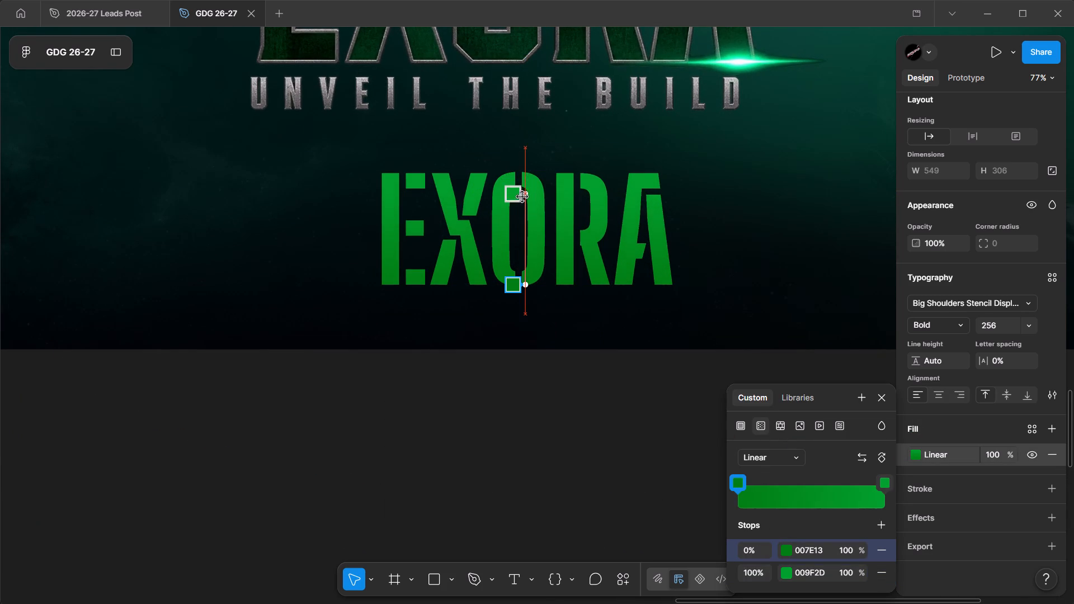
pyautogui.moveTo(522, 197); pyautogui.dragTo(658, 183)
pyautogui.moveTo(520, 282); pyautogui.dragTo(465, 280)
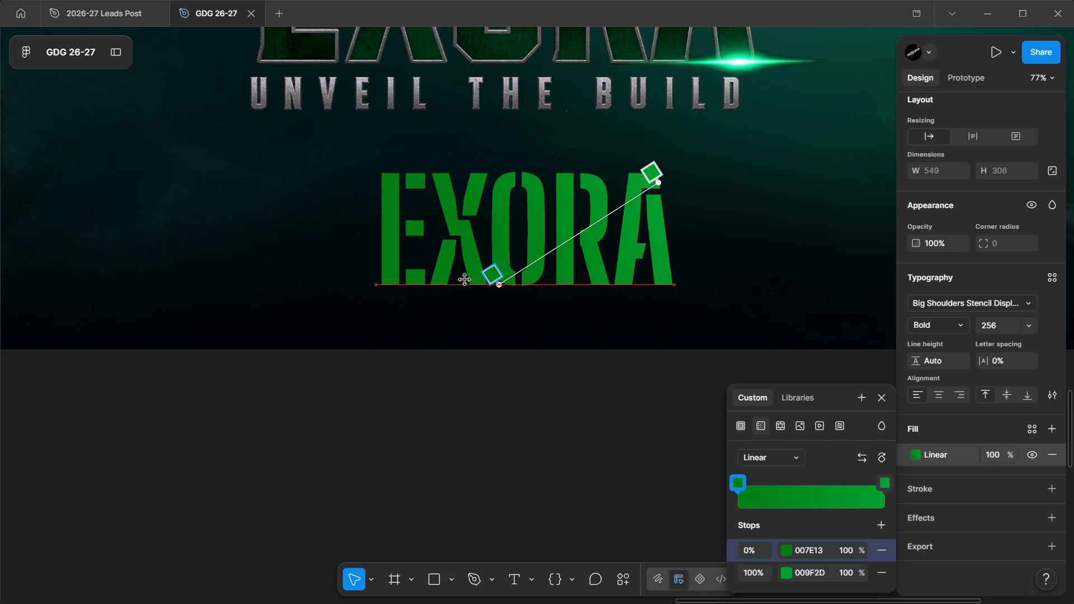
pyautogui.moveTo(465, 280); pyautogui.dragTo(397, 283)
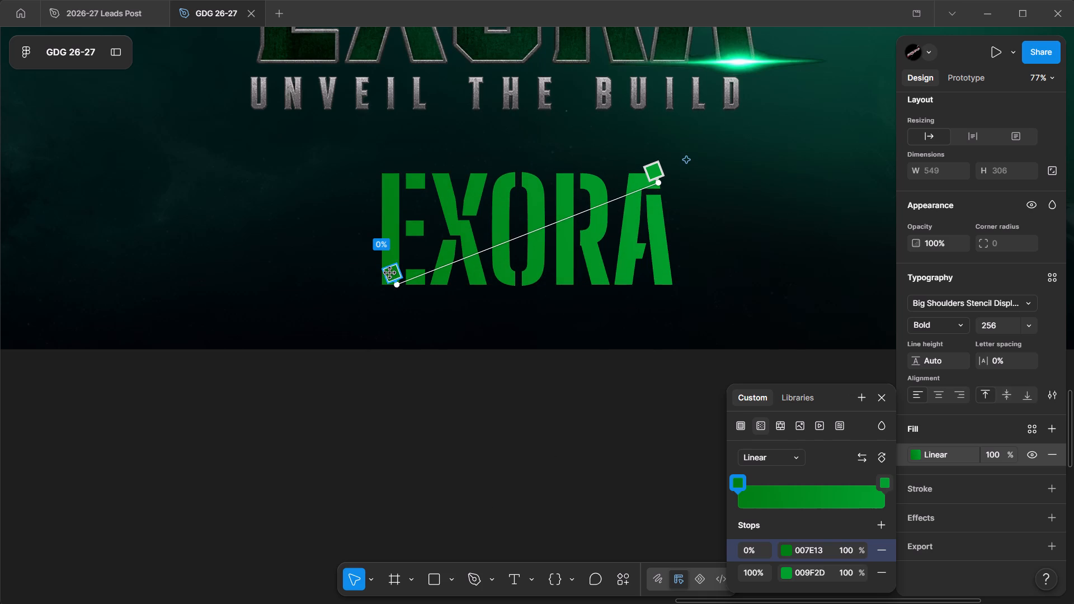
# Darken the gradient's 0% stop at the base of the E to a deeper saturated green.
pyautogui.click(390, 273)
pyautogui.click(790, 548)
pyautogui.moveTo(685, 374); pyautogui.dragTo(695, 375)
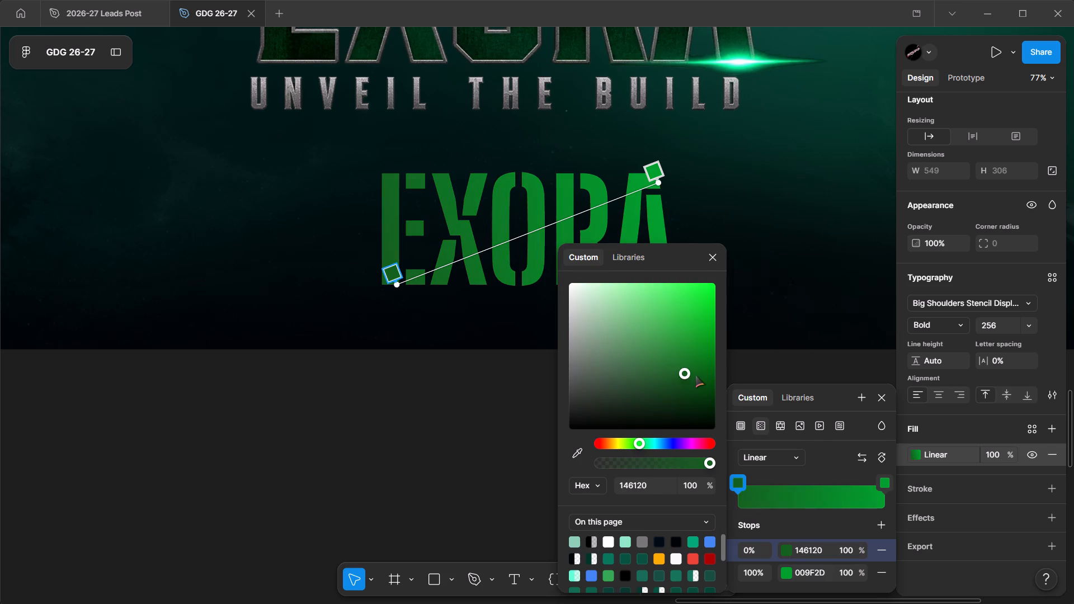
pyautogui.moveTo(695, 375); pyautogui.dragTo(708, 374)
pyautogui.click(523, 422)
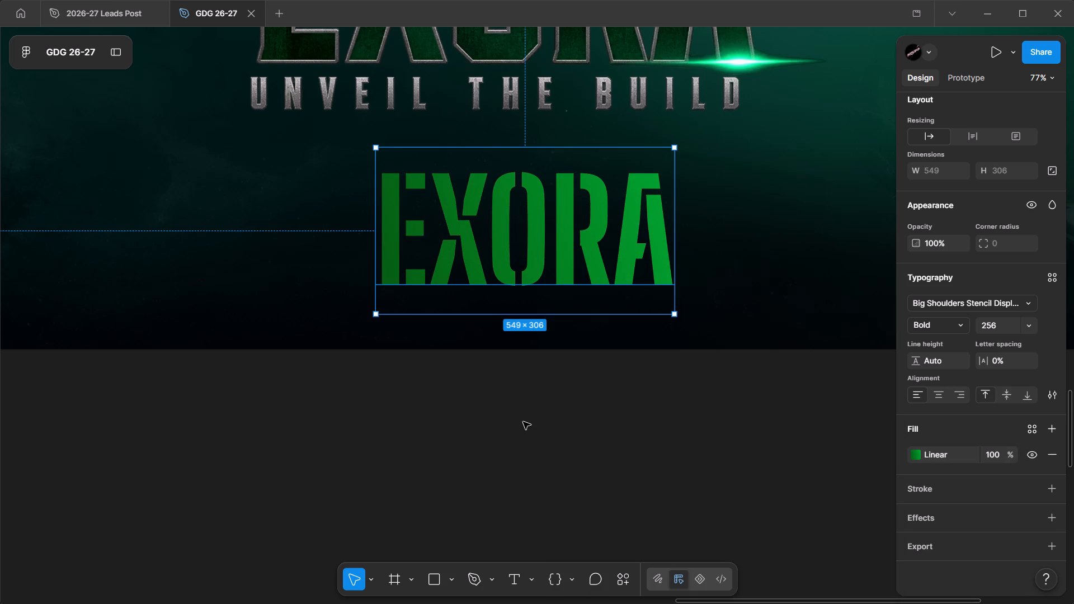
# Check ChatGPT's suggested text settings, and add an outside stroke in near-black 0A0A0A to the EXORA text in Figma.
pyautogui.keyDown('ctrl'); pyautogui.scroll(1, 581, 256); pyautogui.keyUp('ctrl')
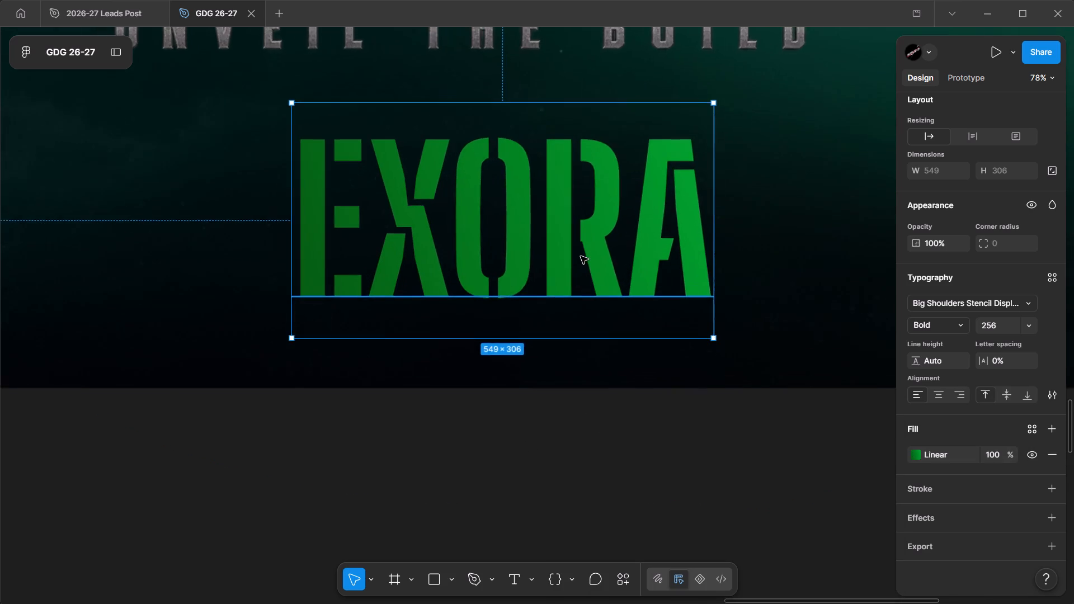
pyautogui.keyDown('ctrl'); pyautogui.scroll(1, 581, 256); pyautogui.keyUp('ctrl')
pyautogui.keyDown('ctrl'); pyautogui.scroll(-2, 581, 256); pyautogui.keyUp('ctrl')
pyautogui.hotkey('alt', 'Tab')
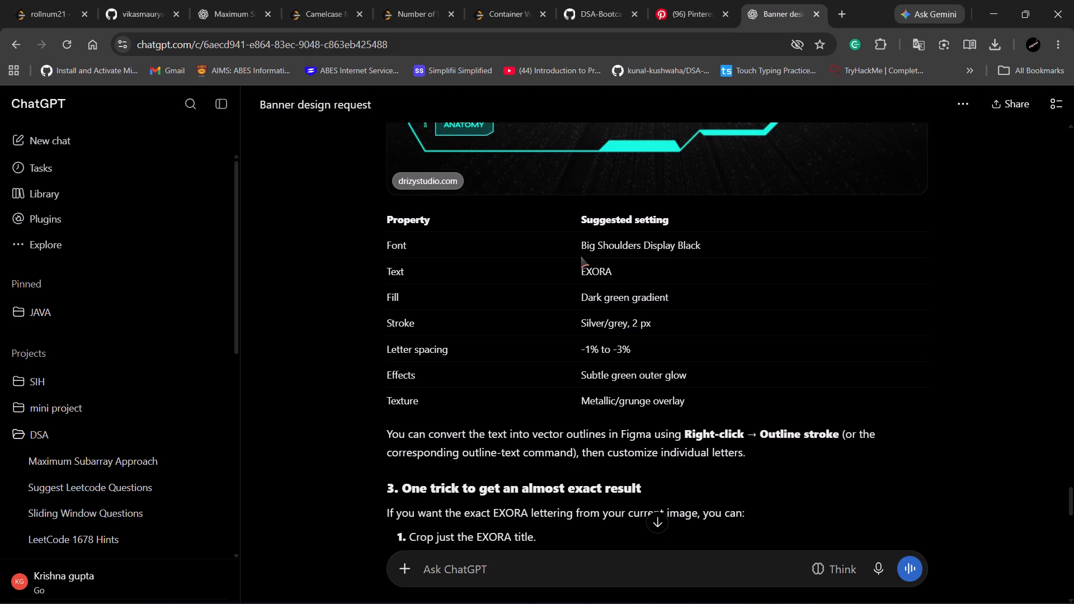
pyautogui.hotkey('alt', 'Tab')
pyautogui.keyDown('ctrl'); pyautogui.scroll(1, 579, 255); pyautogui.keyUp('ctrl')
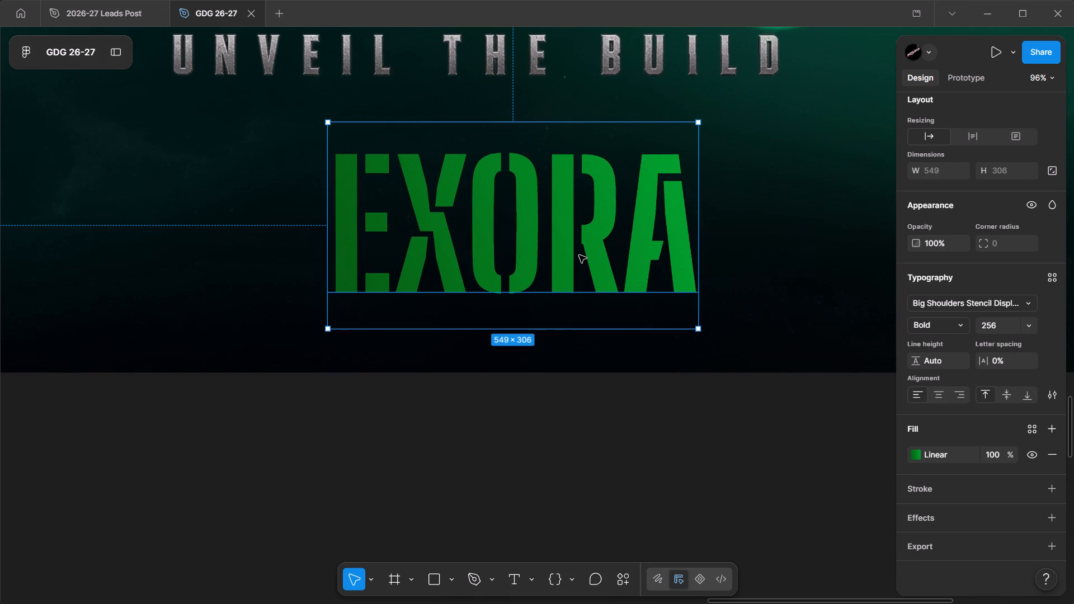
pyautogui.click(956, 488)
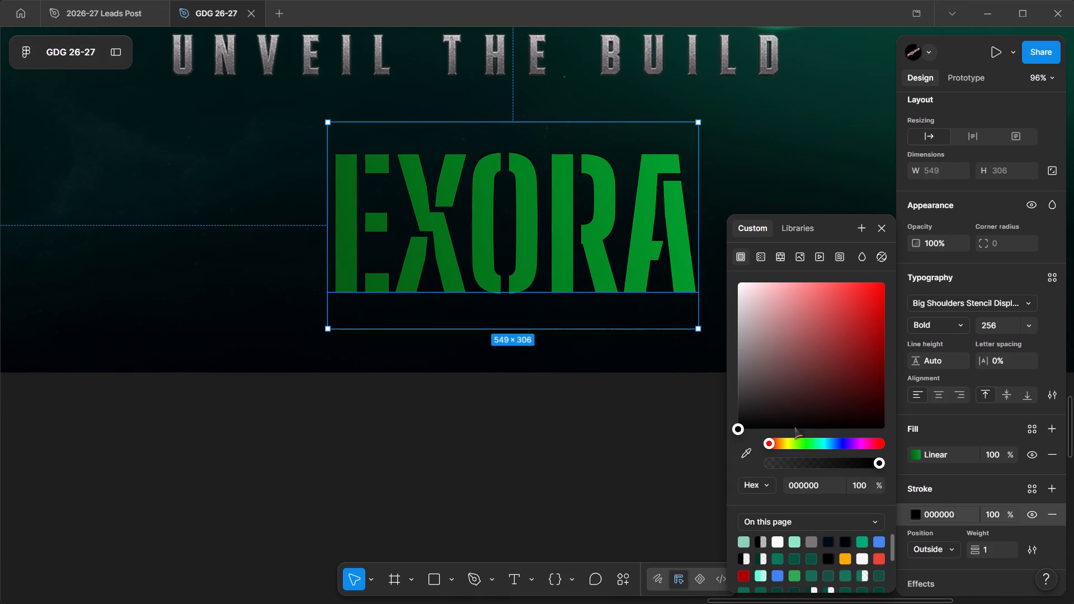
pyautogui.moveTo(749, 417); pyautogui.dragTo(729, 412)
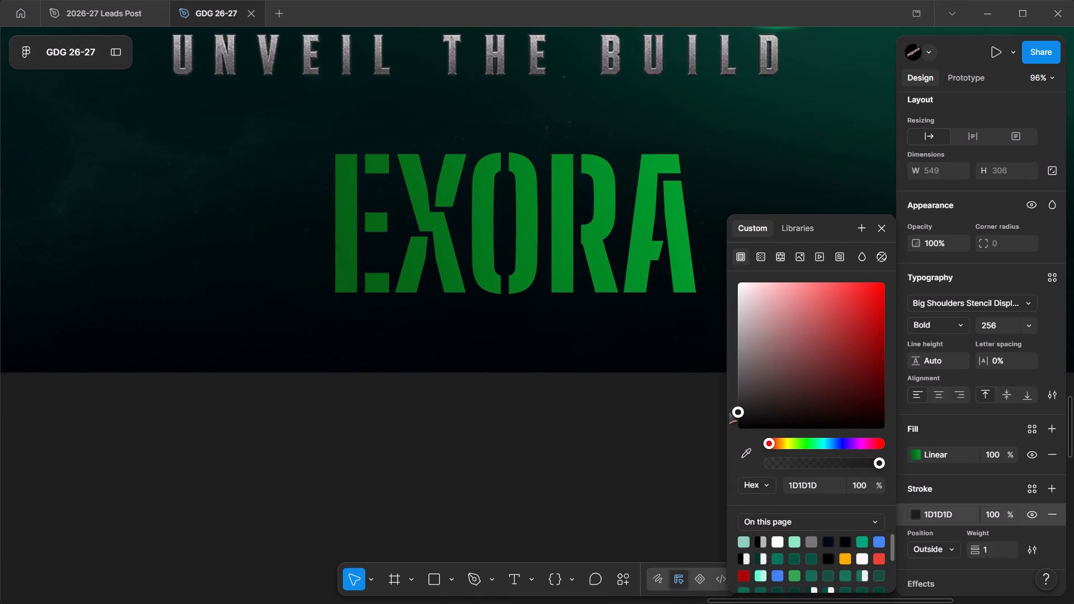
pyautogui.moveTo(729, 412); pyautogui.dragTo(729, 423)
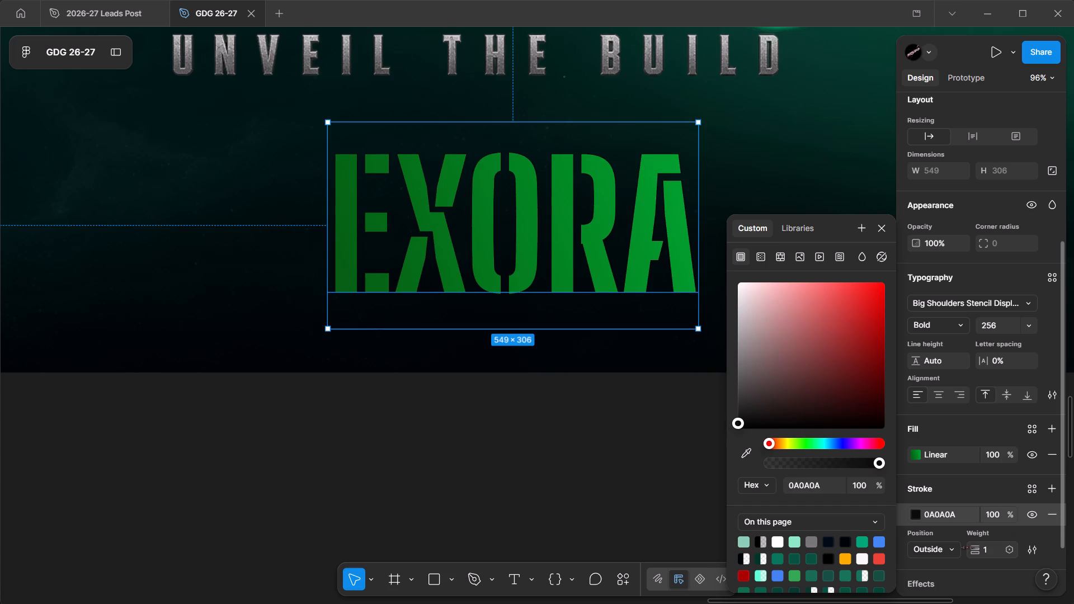
# Set the EXORA text's stroke weight to 2 and inspect the letter outlines up close.
pyautogui.moveTo(967, 548); pyautogui.dragTo(549, 317)
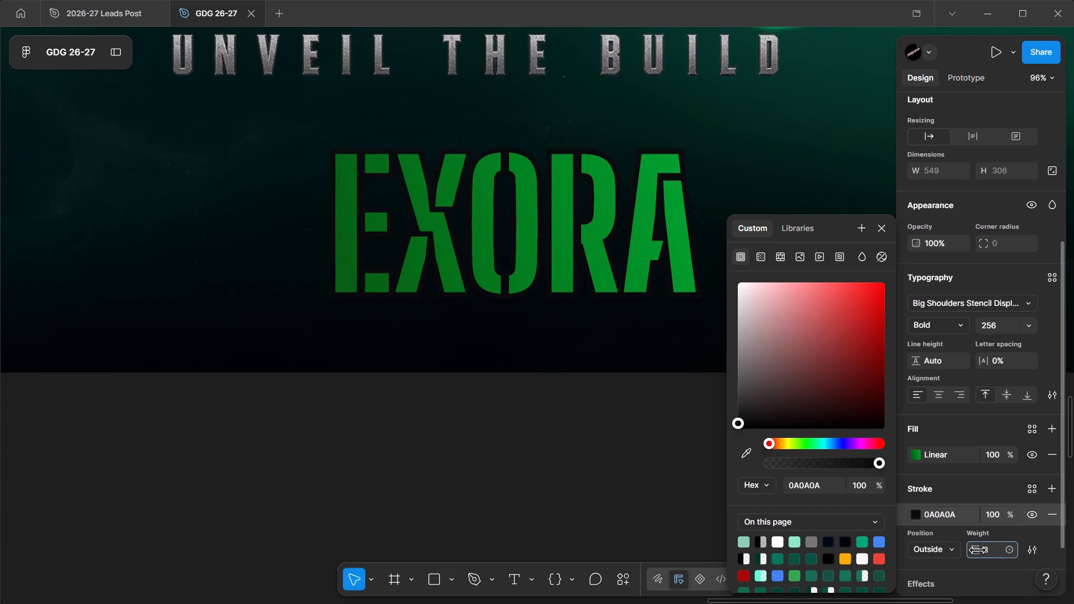
pyautogui.moveTo(549, 317); pyautogui.dragTo(541, 319)
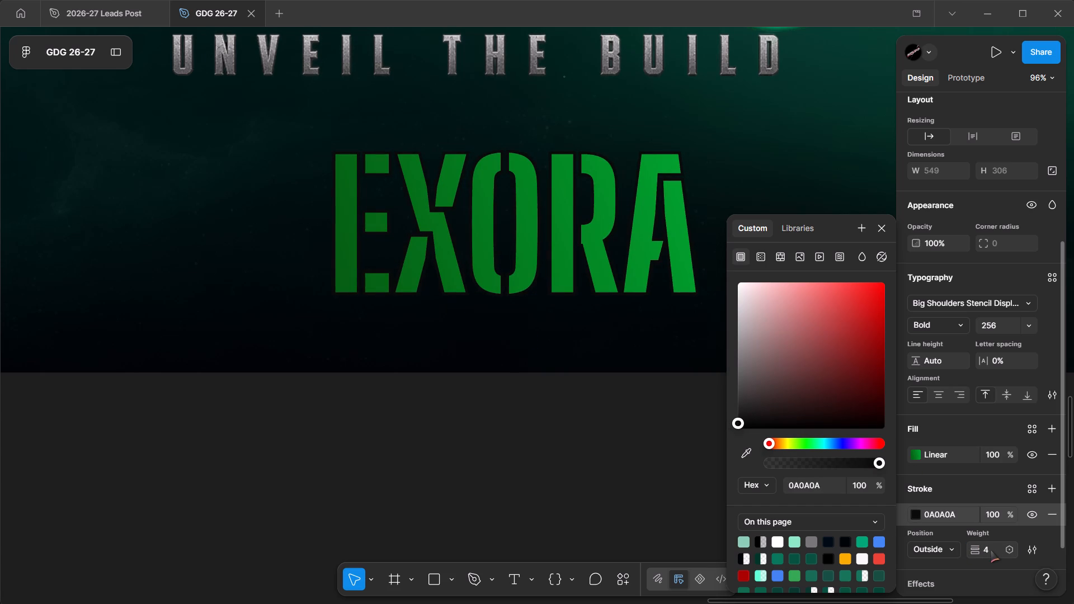
pyautogui.click(991, 550)
pyautogui.press('2')
pyautogui.press('Return')
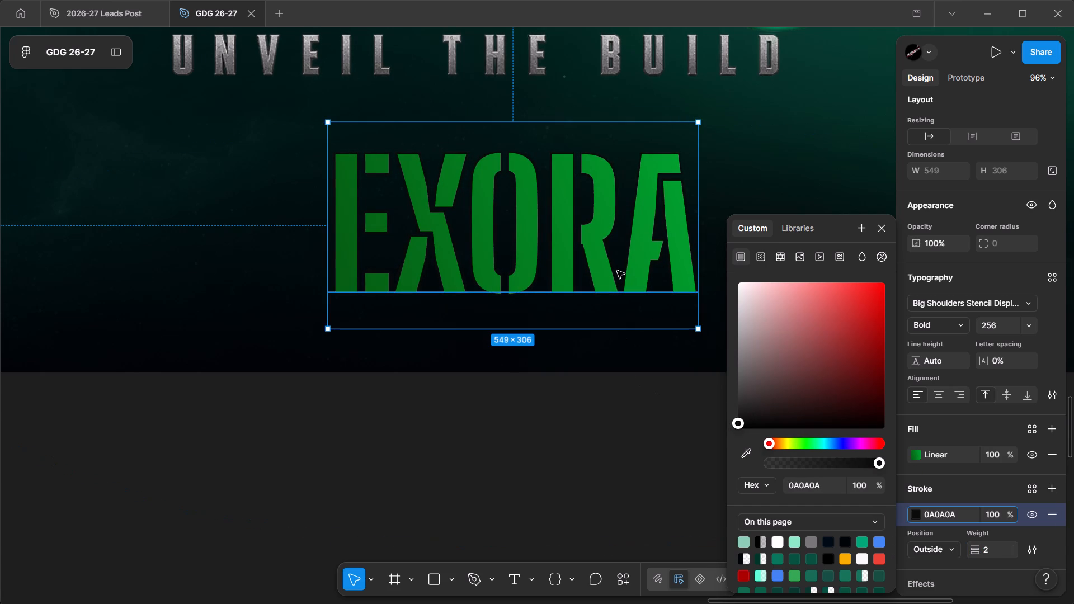
pyautogui.click(576, 354)
pyautogui.keyDown('ctrl'); pyautogui.scroll(3, 493, 199); pyautogui.keyUp('ctrl')
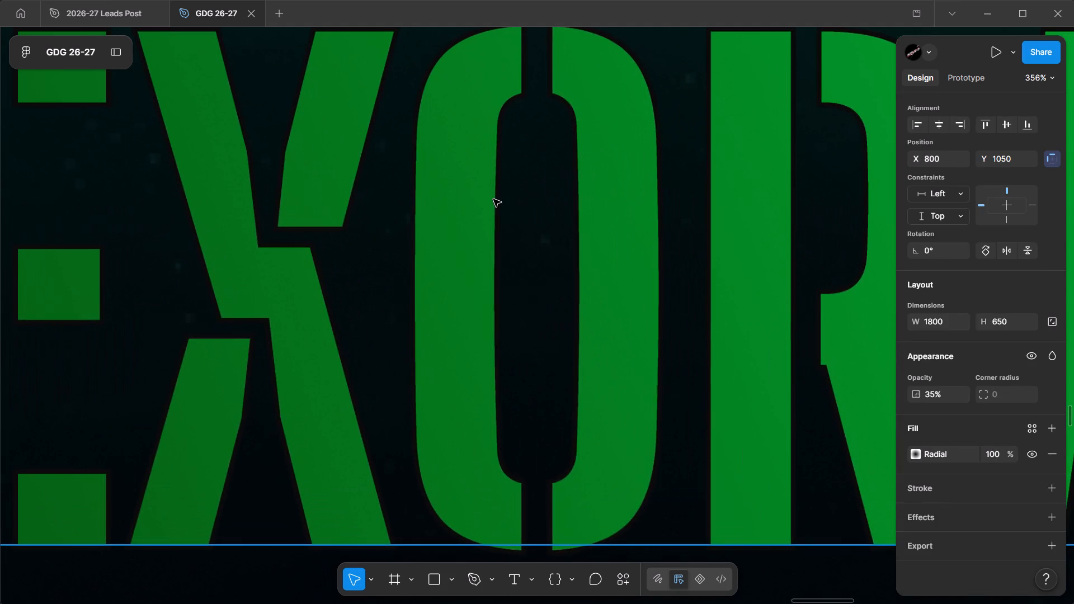
# Move the green EXORA text out of the ellipse to just beyond the final A of the original metallic title, at X 2100, Y 574.
pyautogui.keyDown('ctrl'); pyautogui.scroll(-3, 493, 199); pyautogui.keyUp('ctrl')
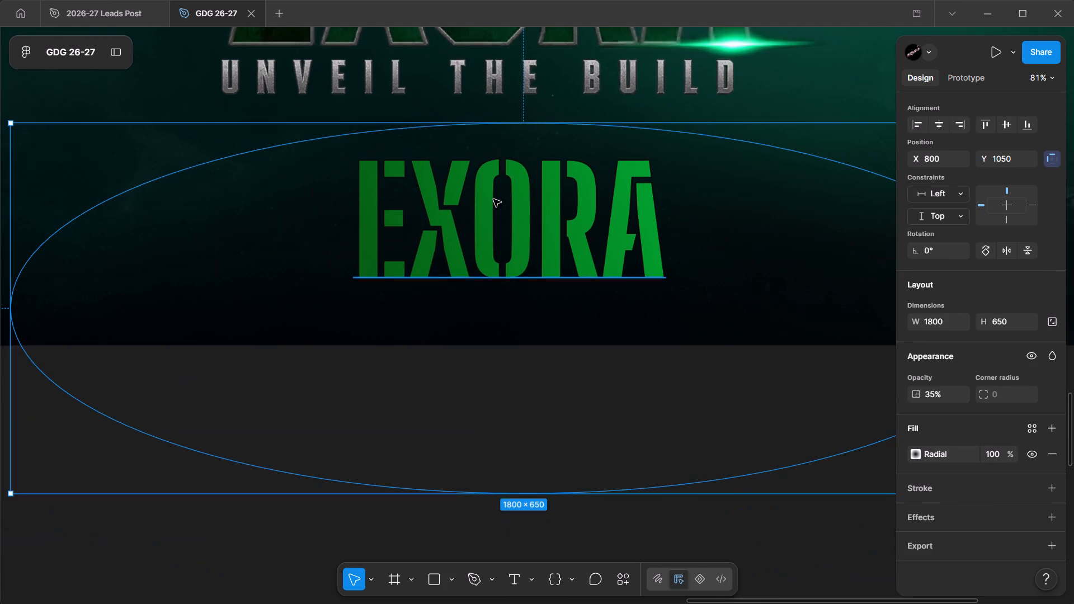
pyautogui.scroll(2, 493, 199)
pyautogui.keyDown('ctrl'); pyautogui.scroll(-1, 493, 199); pyautogui.keyUp('ctrl')
pyautogui.moveTo(515, 282); pyautogui.dragTo(727, 125)
pyautogui.hotkey('ctrl', 'z')
pyautogui.click(572, 340)
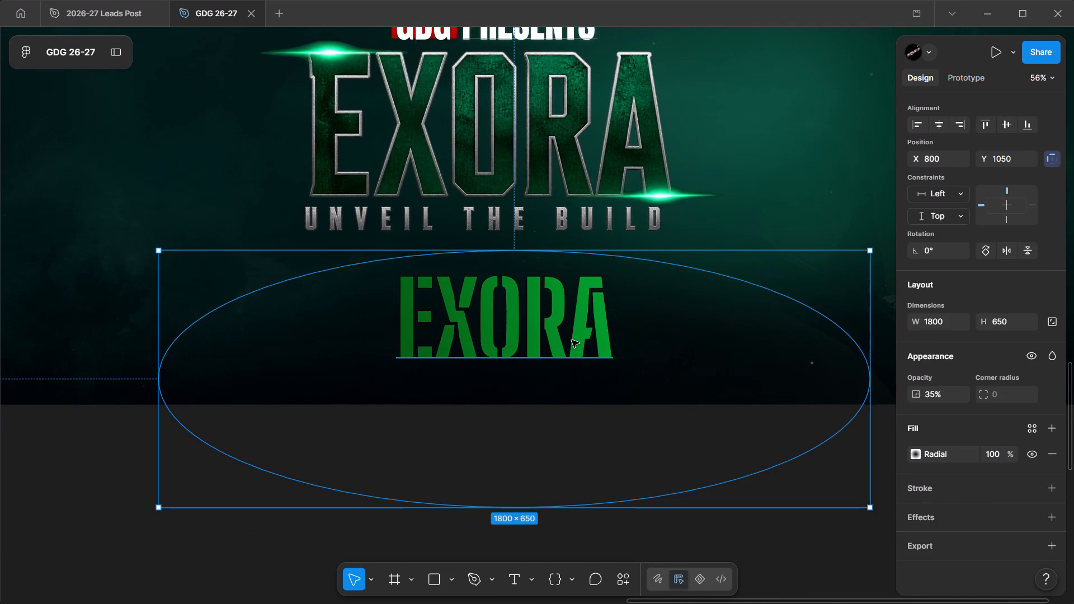
pyautogui.moveTo(572, 340); pyautogui.dragTo(835, 149)
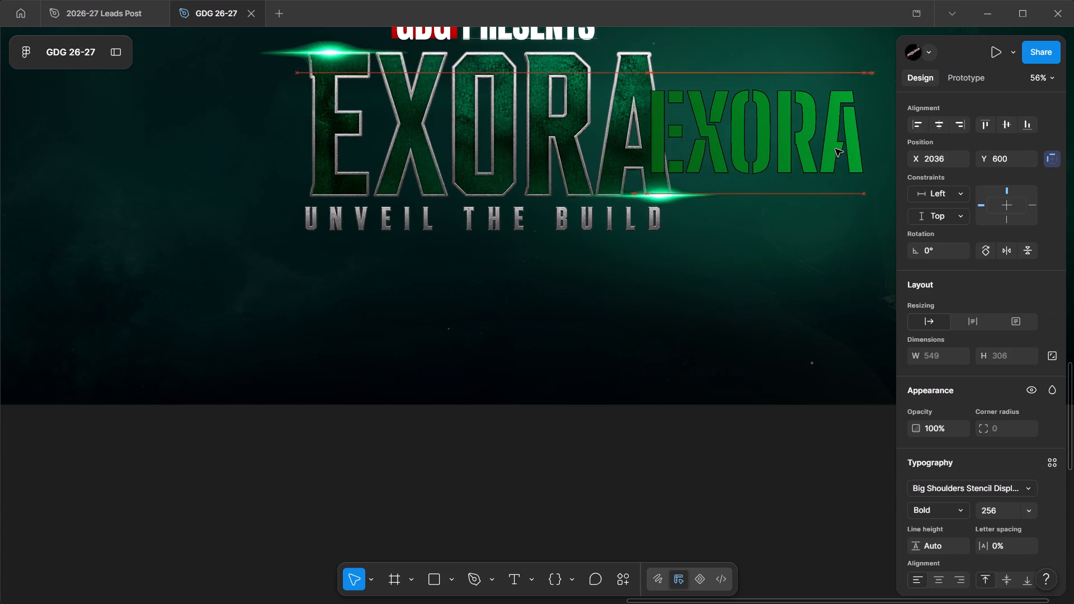
pyautogui.moveTo(835, 149); pyautogui.dragTo(846, 148)
pyautogui.keyDown('ctrl'); pyautogui.scroll(1, 804, 123); pyautogui.keyUp('ctrl')
pyautogui.scroll(1, 804, 123)
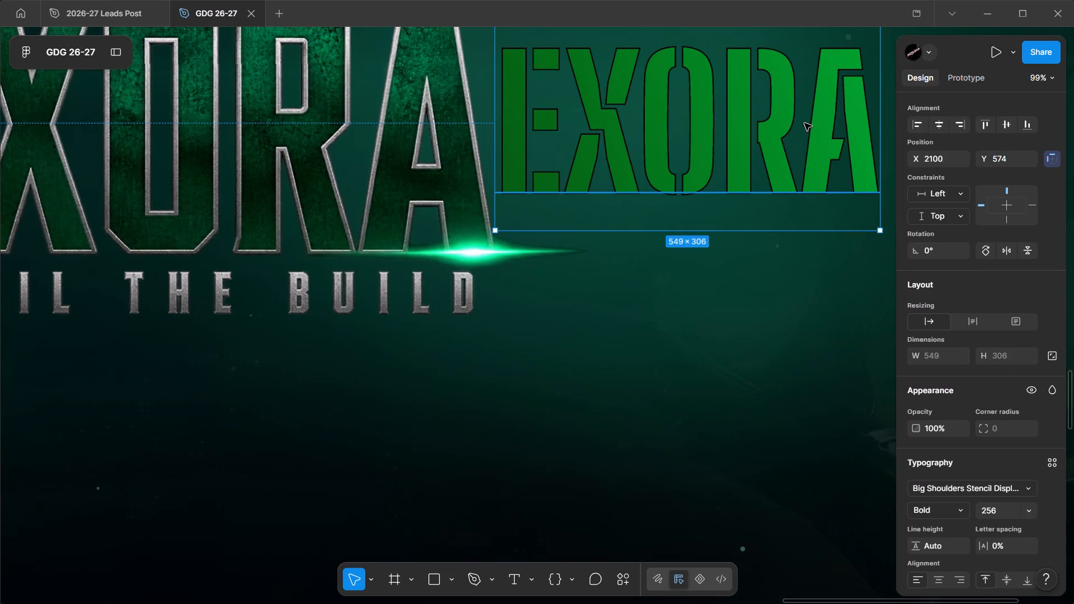
pyautogui.scroll(1, 804, 123)
pyautogui.hscroll(-1, 709, 167)
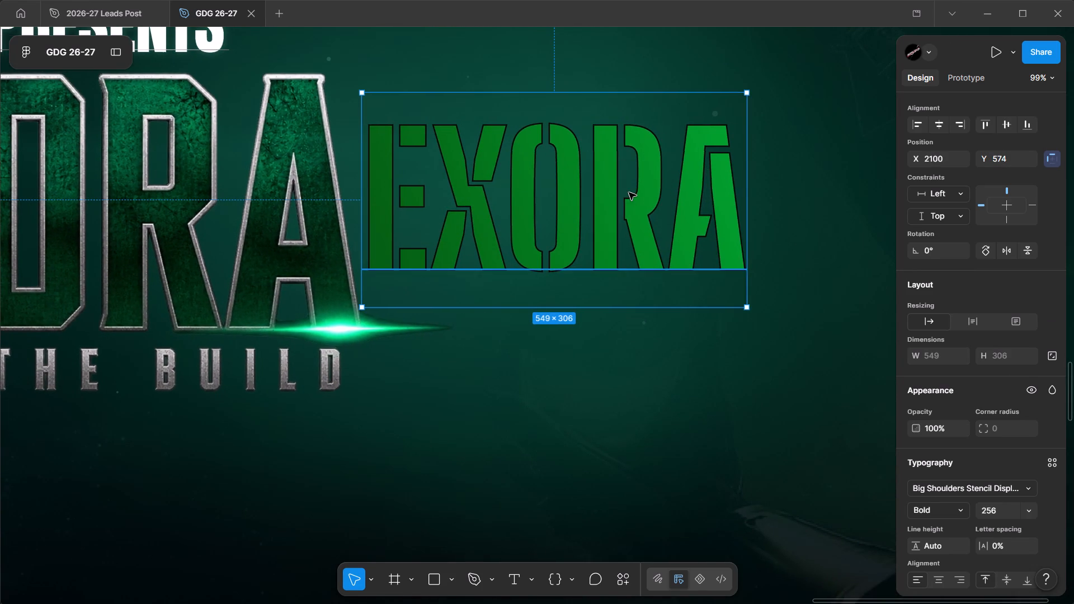
# Check ChatGPT's suggested effects, and add a Texture effect to the green EXORA text in Figma with its size reduced to 0.
pyautogui.hotkey('alt', 'Tab')
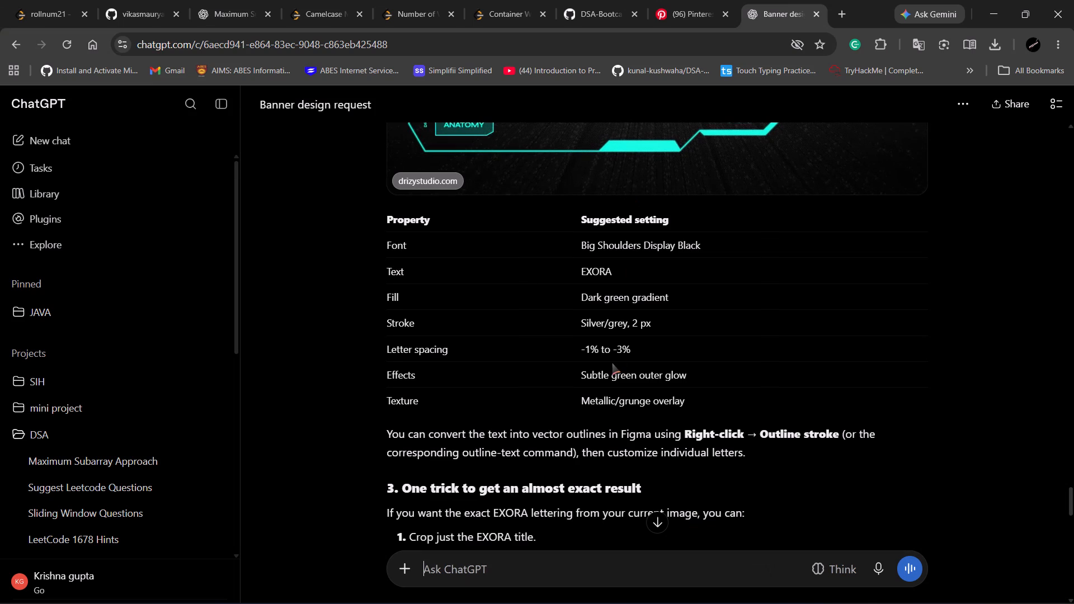
pyautogui.hotkey('alt', 'Tab')
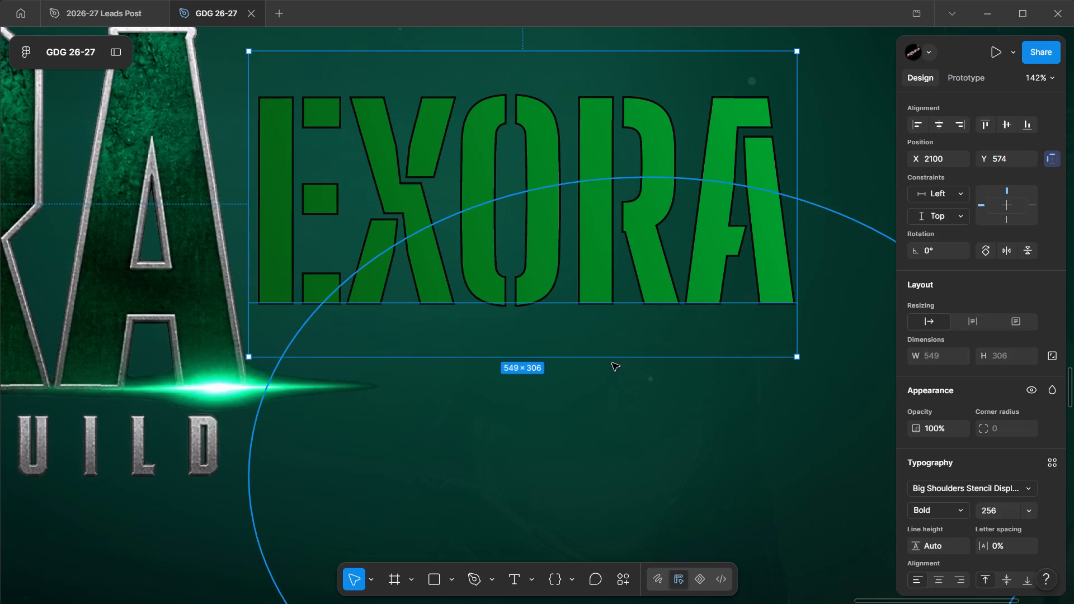
pyautogui.scroll(-2, 991, 483)
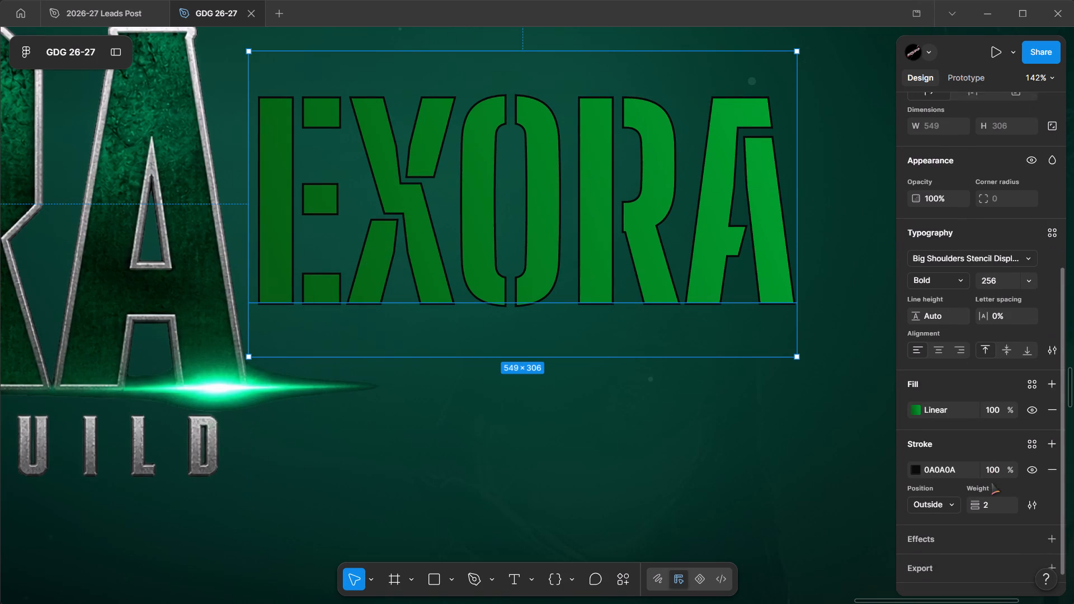
pyautogui.click(948, 539)
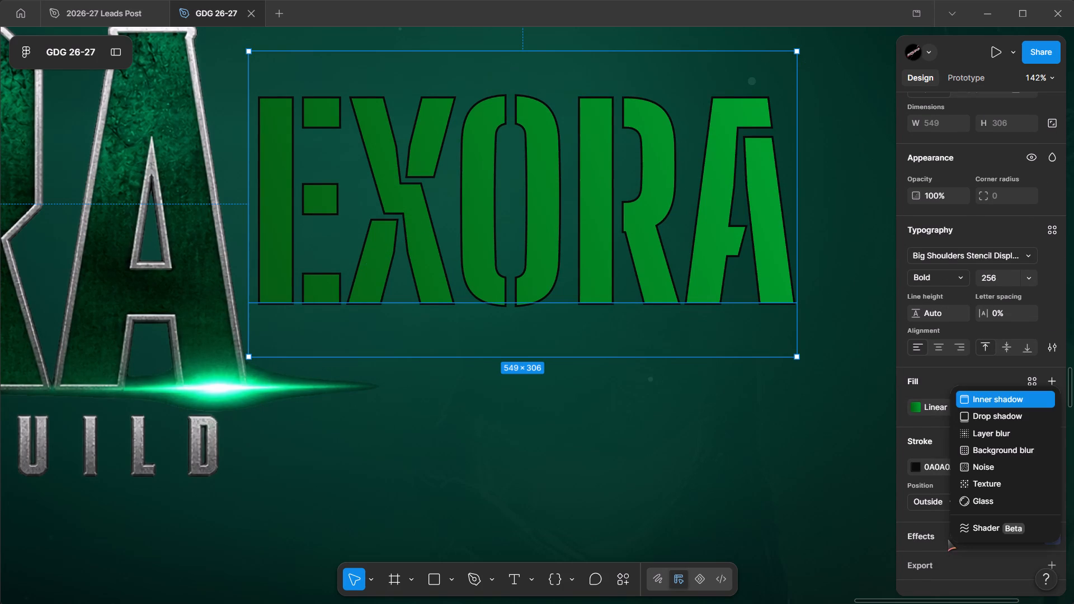
pyautogui.click(988, 487)
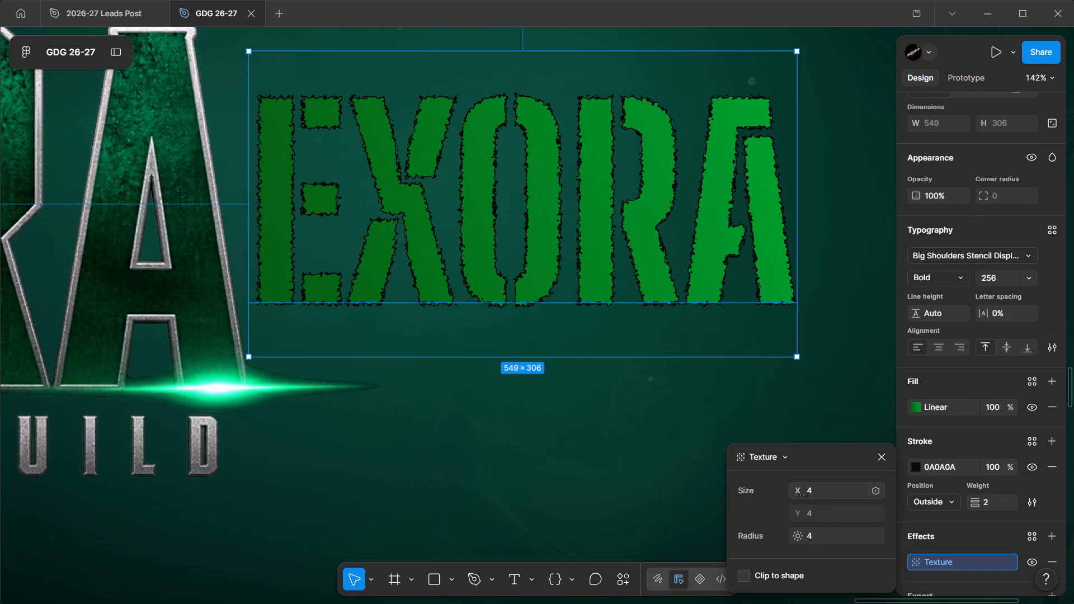
pyautogui.moveTo(799, 495); pyautogui.dragTo(791, 495)
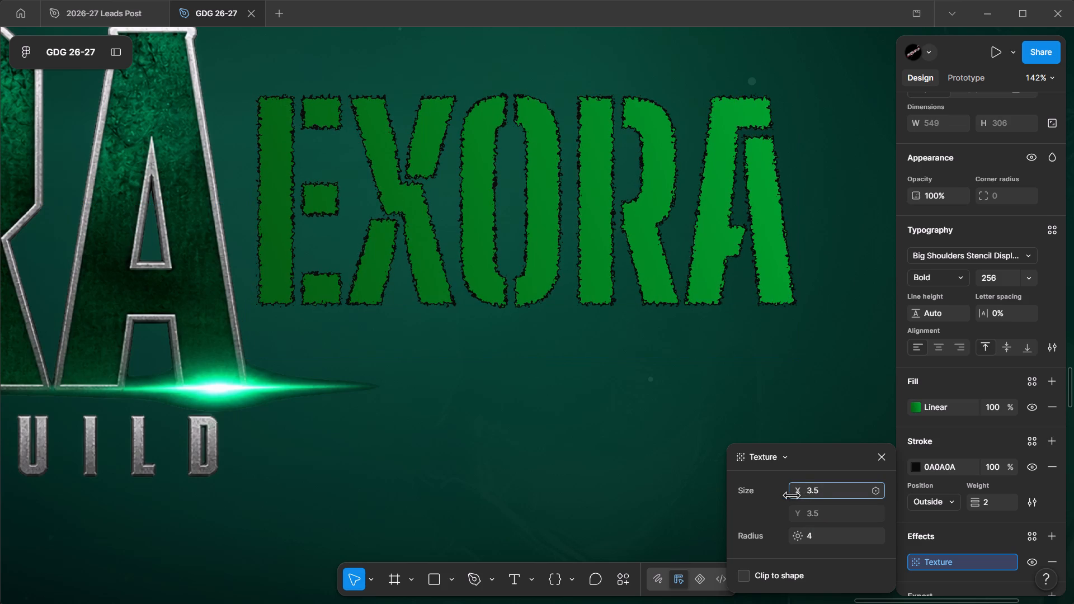
pyautogui.moveTo(791, 495); pyautogui.dragTo(762, 499)
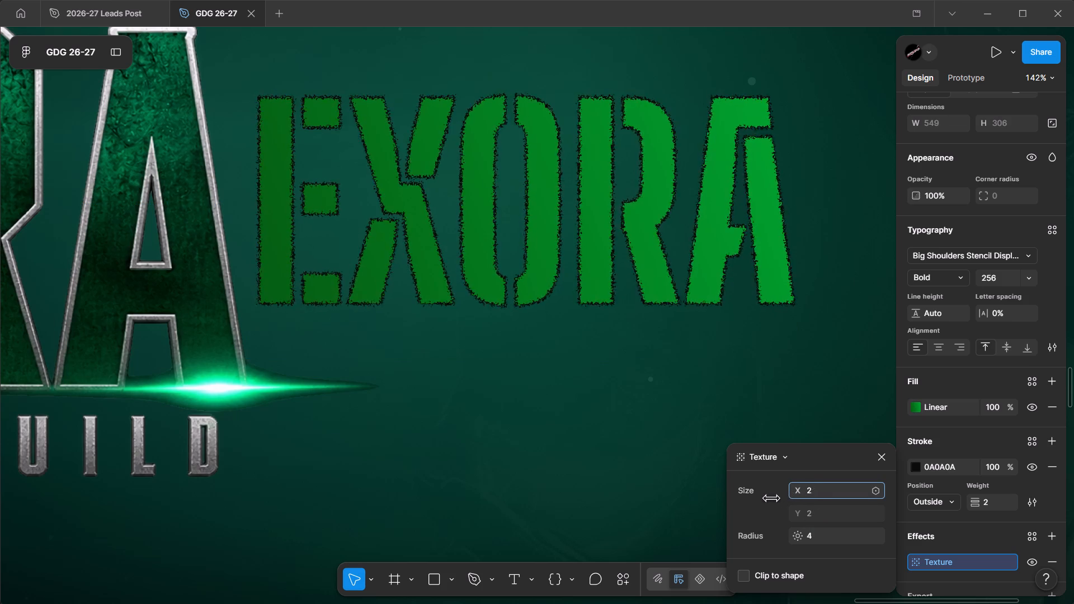
pyautogui.moveTo(762, 499); pyautogui.dragTo(741, 501)
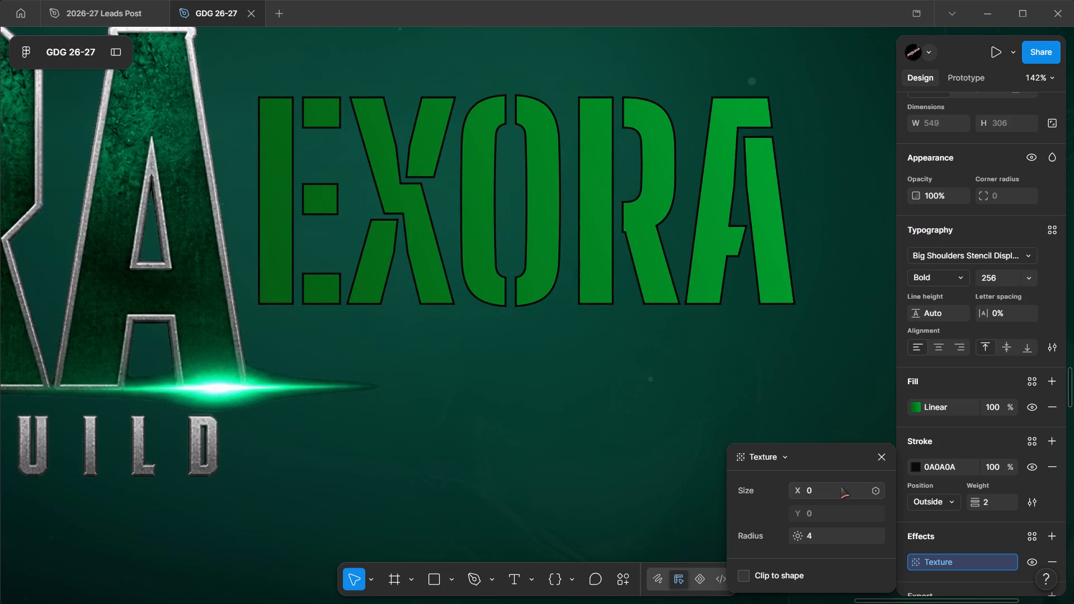
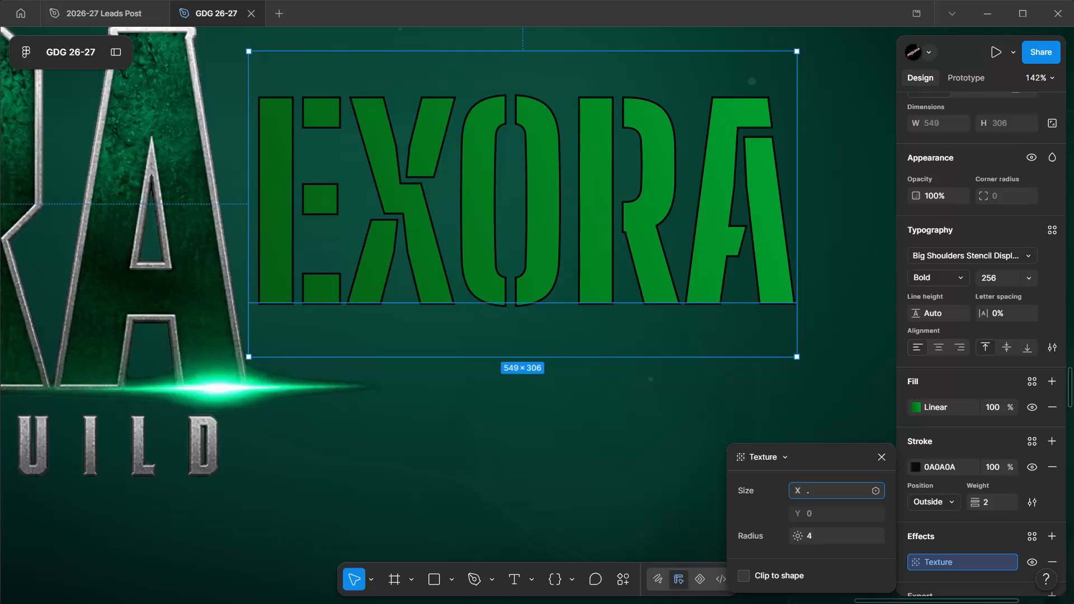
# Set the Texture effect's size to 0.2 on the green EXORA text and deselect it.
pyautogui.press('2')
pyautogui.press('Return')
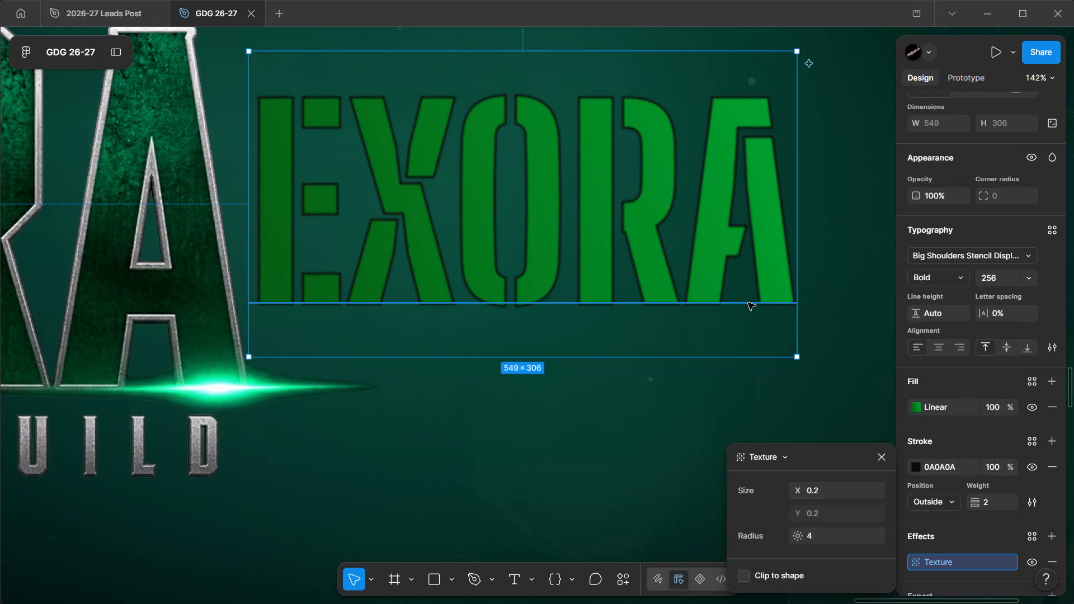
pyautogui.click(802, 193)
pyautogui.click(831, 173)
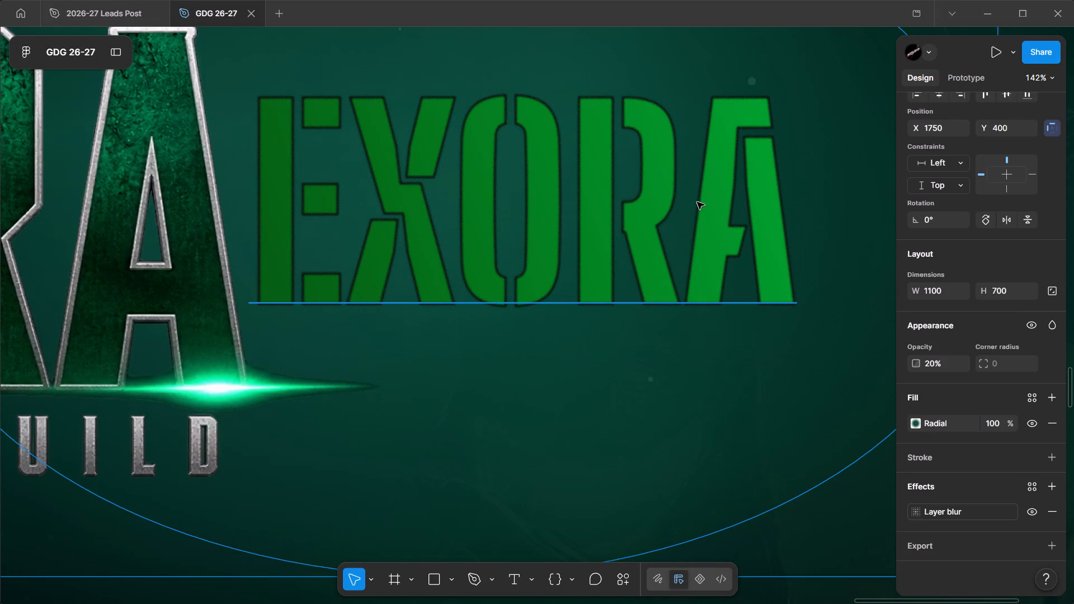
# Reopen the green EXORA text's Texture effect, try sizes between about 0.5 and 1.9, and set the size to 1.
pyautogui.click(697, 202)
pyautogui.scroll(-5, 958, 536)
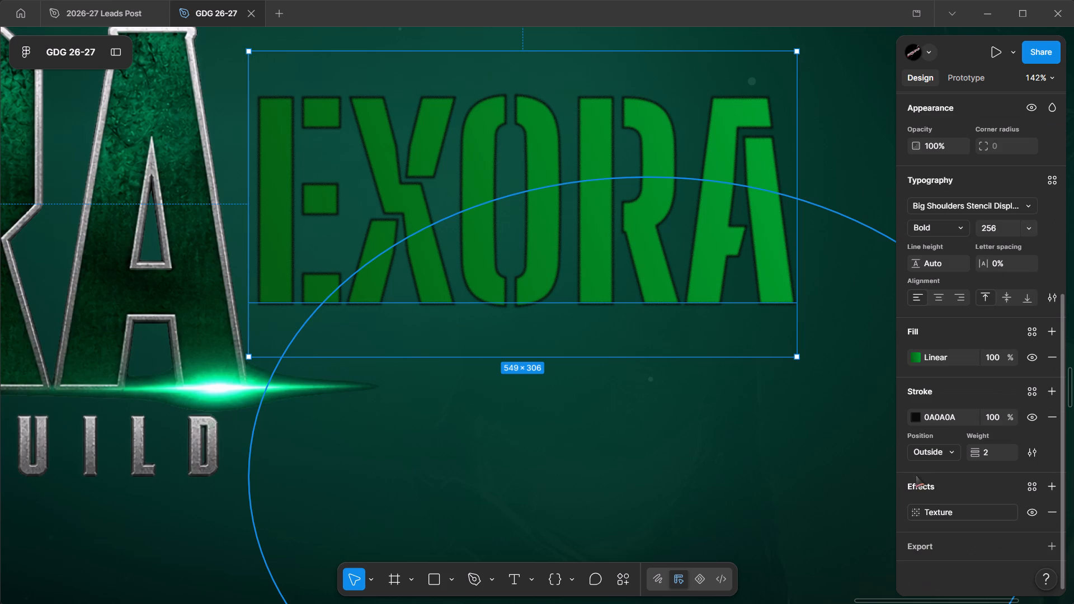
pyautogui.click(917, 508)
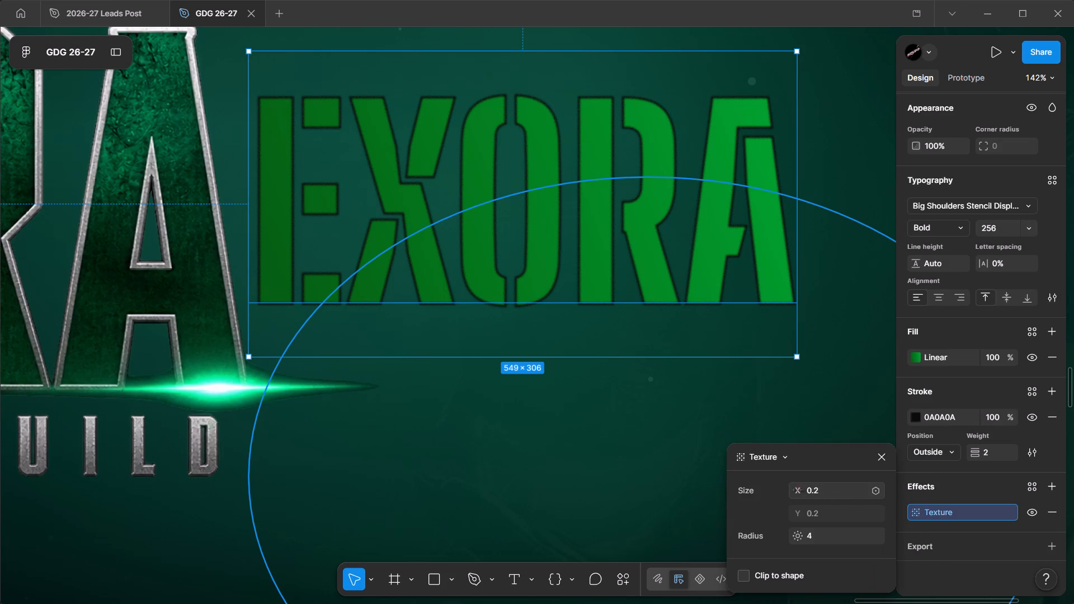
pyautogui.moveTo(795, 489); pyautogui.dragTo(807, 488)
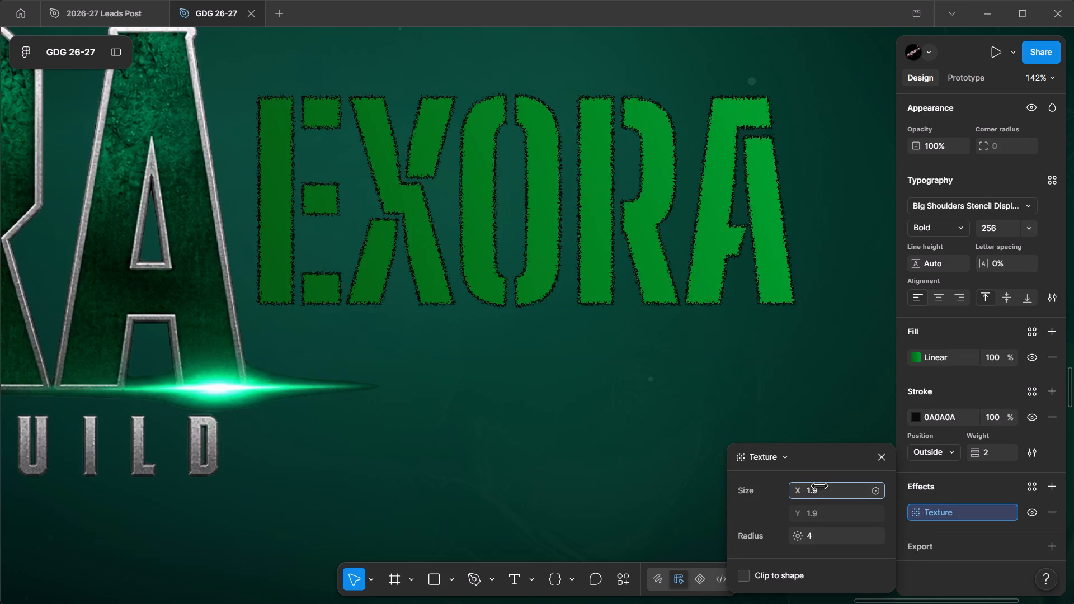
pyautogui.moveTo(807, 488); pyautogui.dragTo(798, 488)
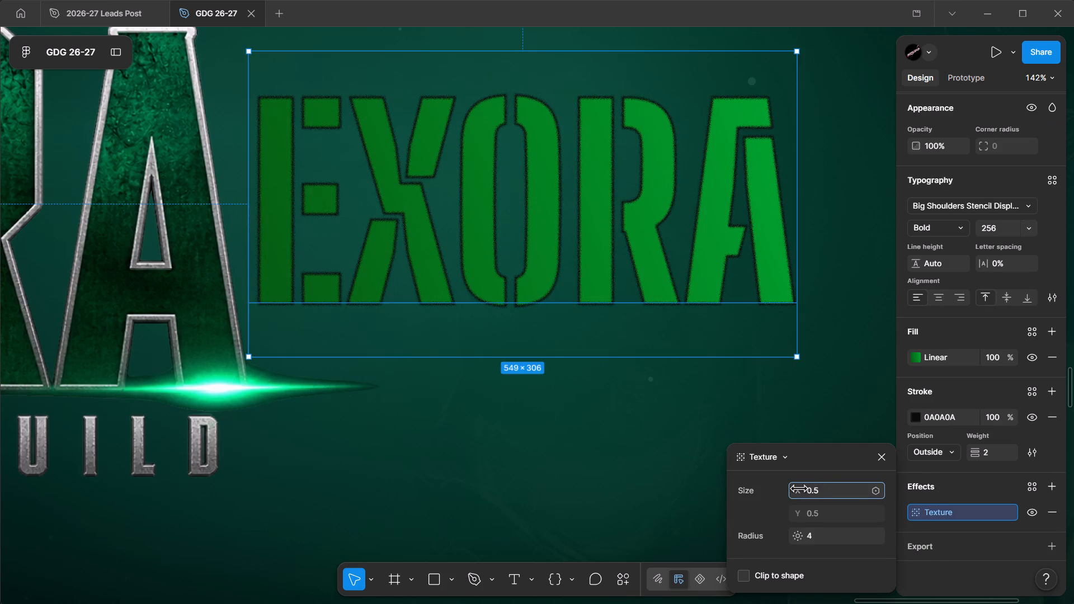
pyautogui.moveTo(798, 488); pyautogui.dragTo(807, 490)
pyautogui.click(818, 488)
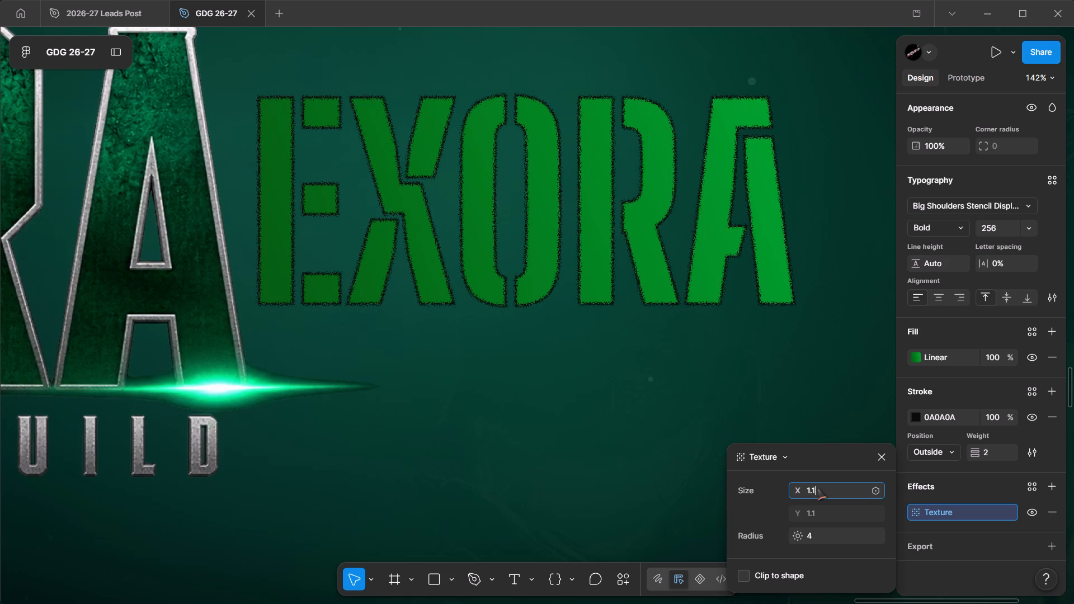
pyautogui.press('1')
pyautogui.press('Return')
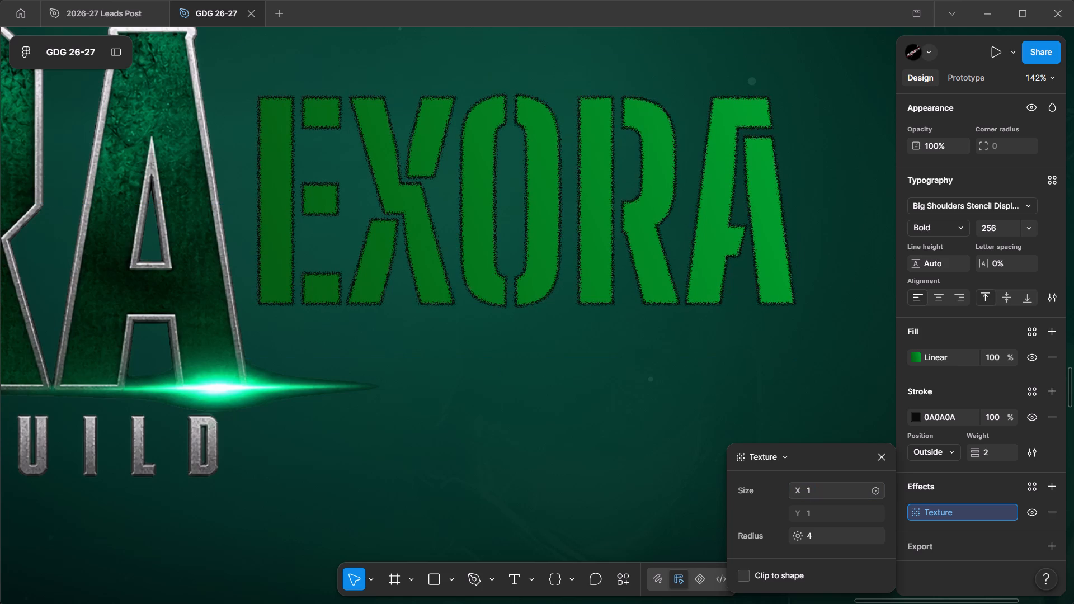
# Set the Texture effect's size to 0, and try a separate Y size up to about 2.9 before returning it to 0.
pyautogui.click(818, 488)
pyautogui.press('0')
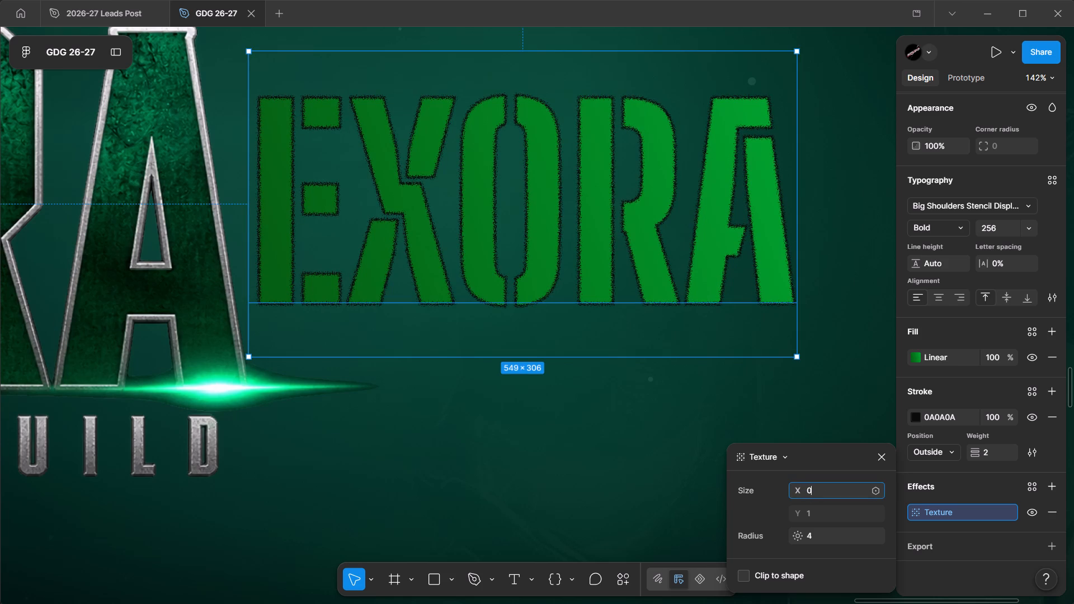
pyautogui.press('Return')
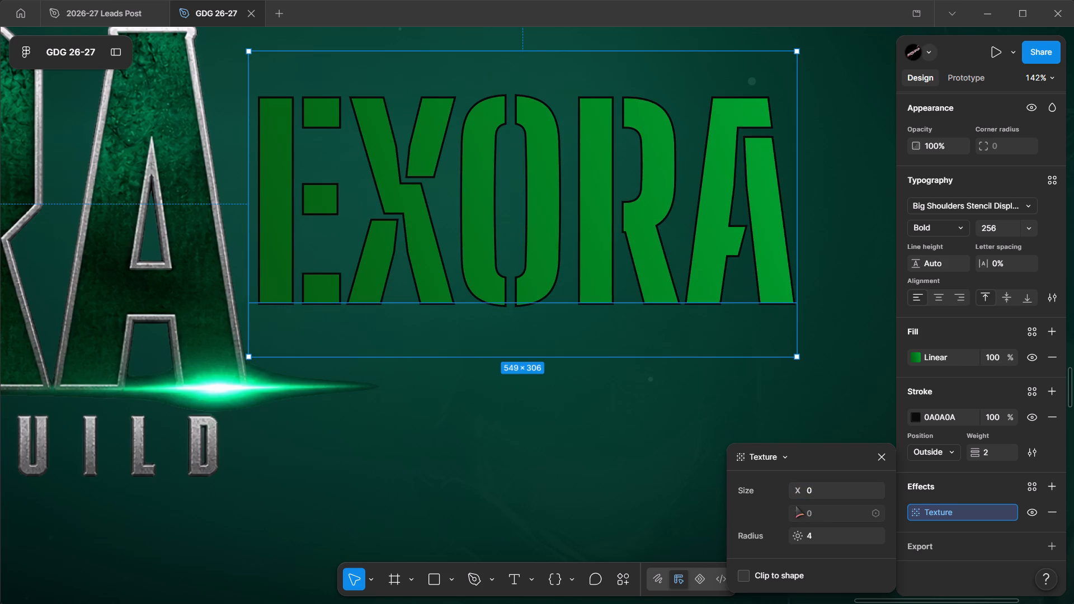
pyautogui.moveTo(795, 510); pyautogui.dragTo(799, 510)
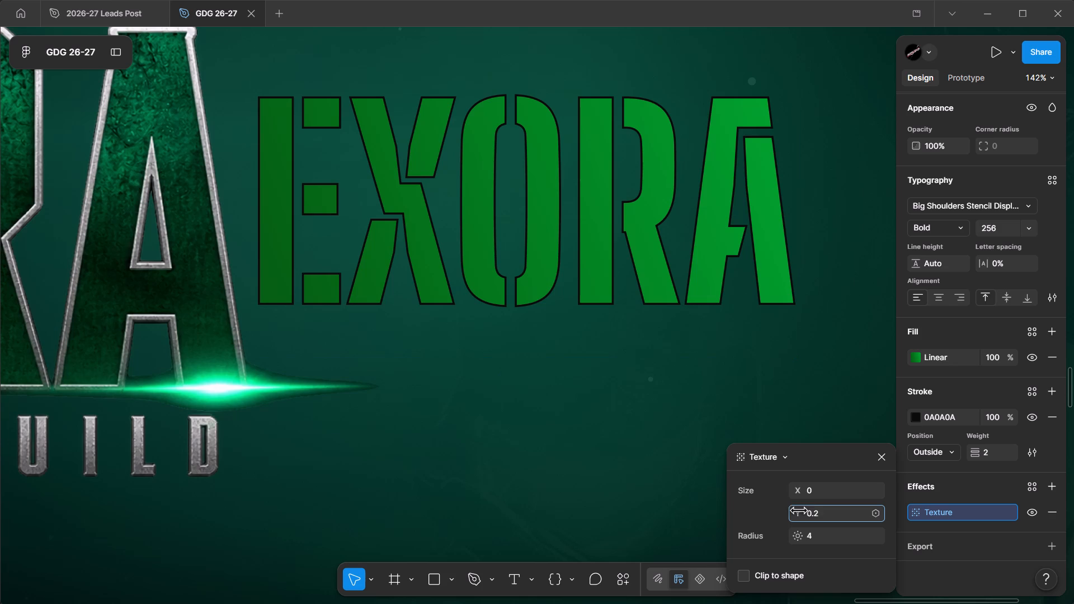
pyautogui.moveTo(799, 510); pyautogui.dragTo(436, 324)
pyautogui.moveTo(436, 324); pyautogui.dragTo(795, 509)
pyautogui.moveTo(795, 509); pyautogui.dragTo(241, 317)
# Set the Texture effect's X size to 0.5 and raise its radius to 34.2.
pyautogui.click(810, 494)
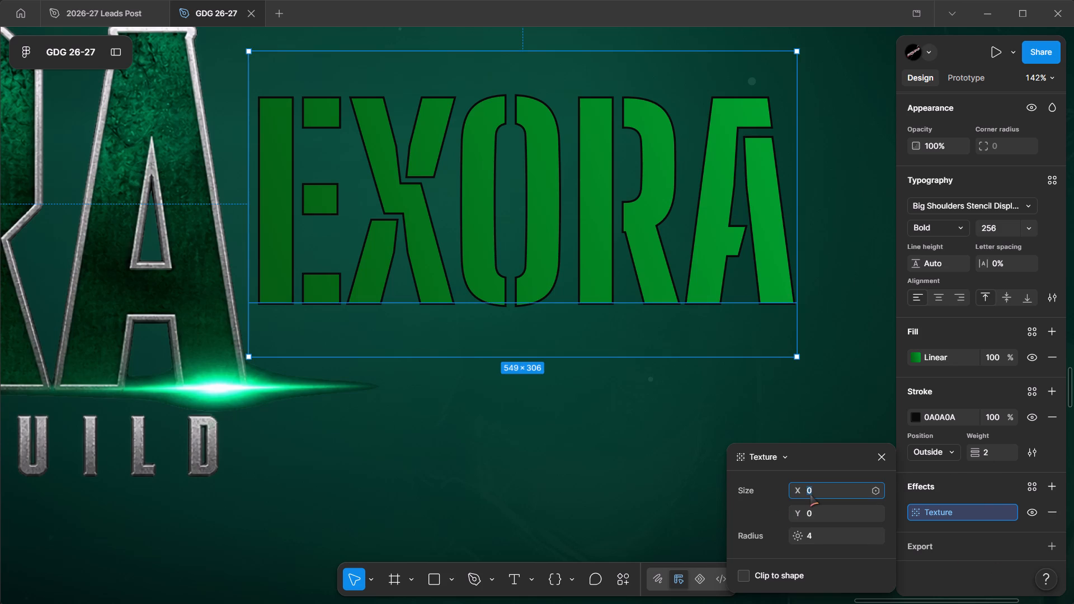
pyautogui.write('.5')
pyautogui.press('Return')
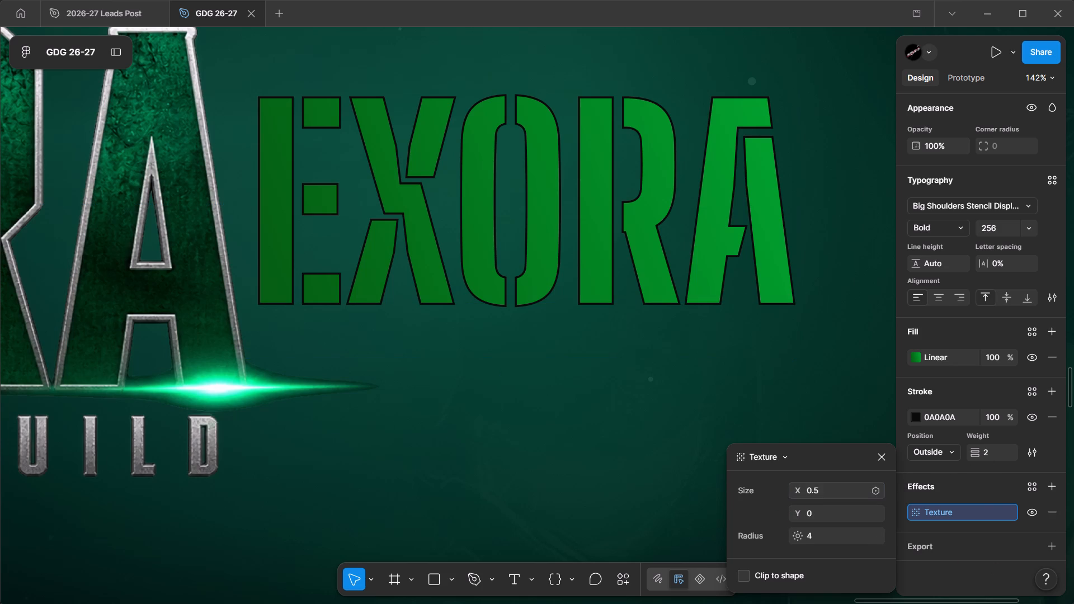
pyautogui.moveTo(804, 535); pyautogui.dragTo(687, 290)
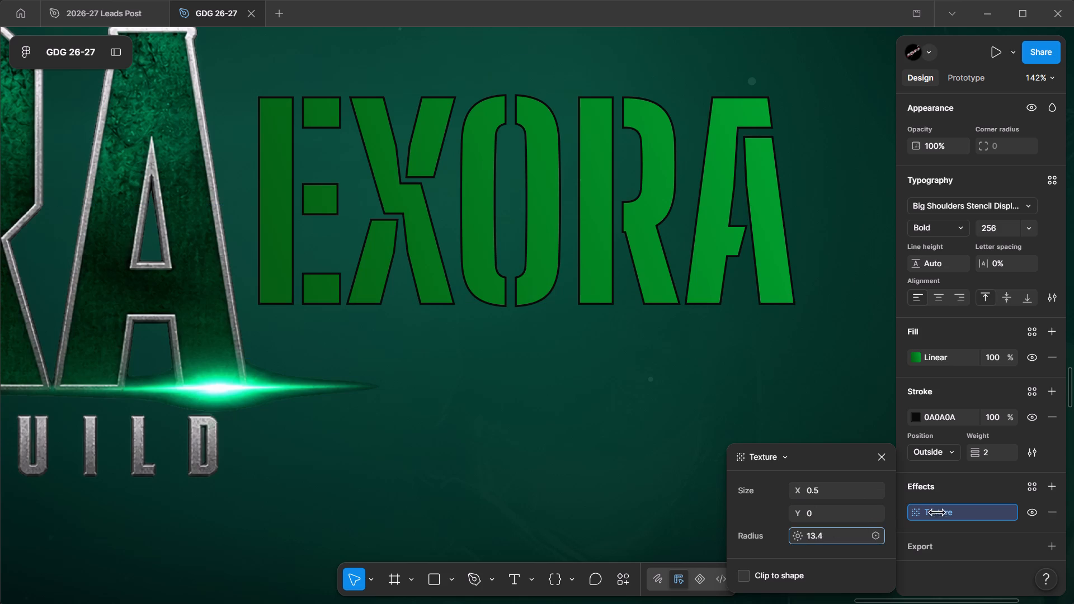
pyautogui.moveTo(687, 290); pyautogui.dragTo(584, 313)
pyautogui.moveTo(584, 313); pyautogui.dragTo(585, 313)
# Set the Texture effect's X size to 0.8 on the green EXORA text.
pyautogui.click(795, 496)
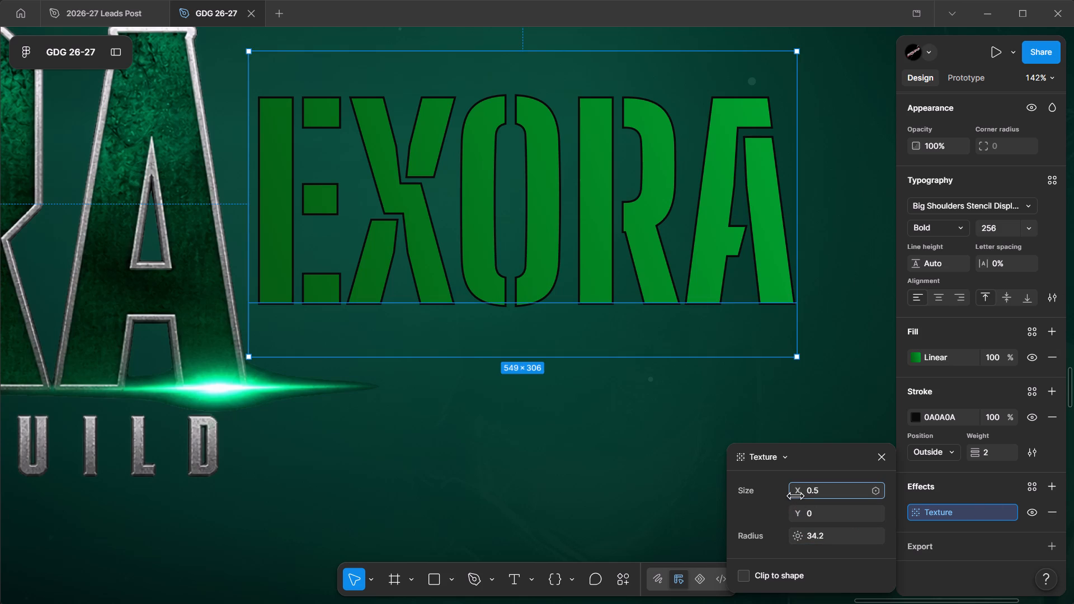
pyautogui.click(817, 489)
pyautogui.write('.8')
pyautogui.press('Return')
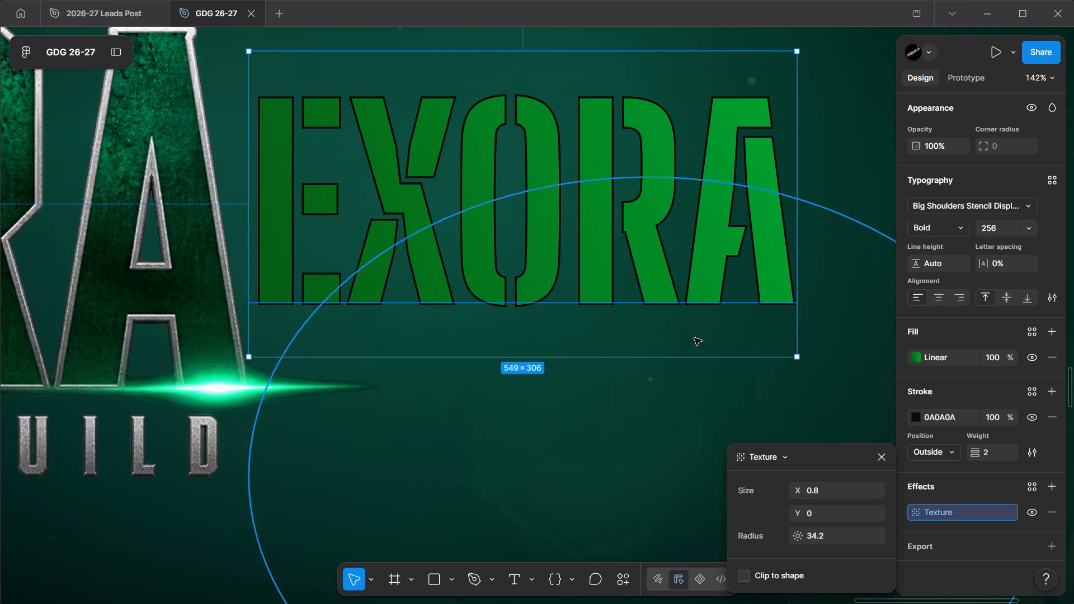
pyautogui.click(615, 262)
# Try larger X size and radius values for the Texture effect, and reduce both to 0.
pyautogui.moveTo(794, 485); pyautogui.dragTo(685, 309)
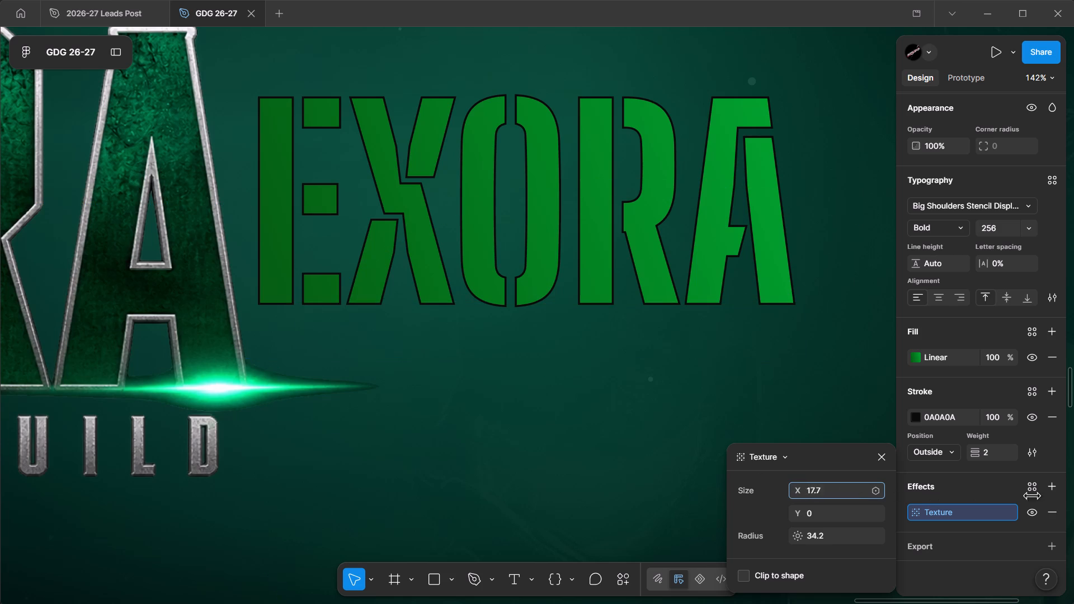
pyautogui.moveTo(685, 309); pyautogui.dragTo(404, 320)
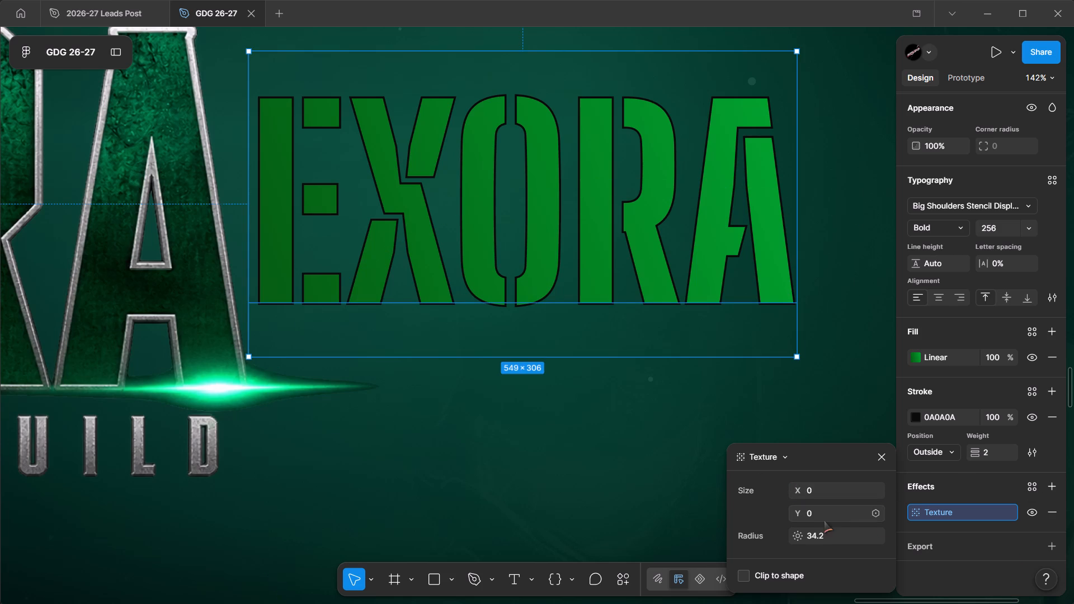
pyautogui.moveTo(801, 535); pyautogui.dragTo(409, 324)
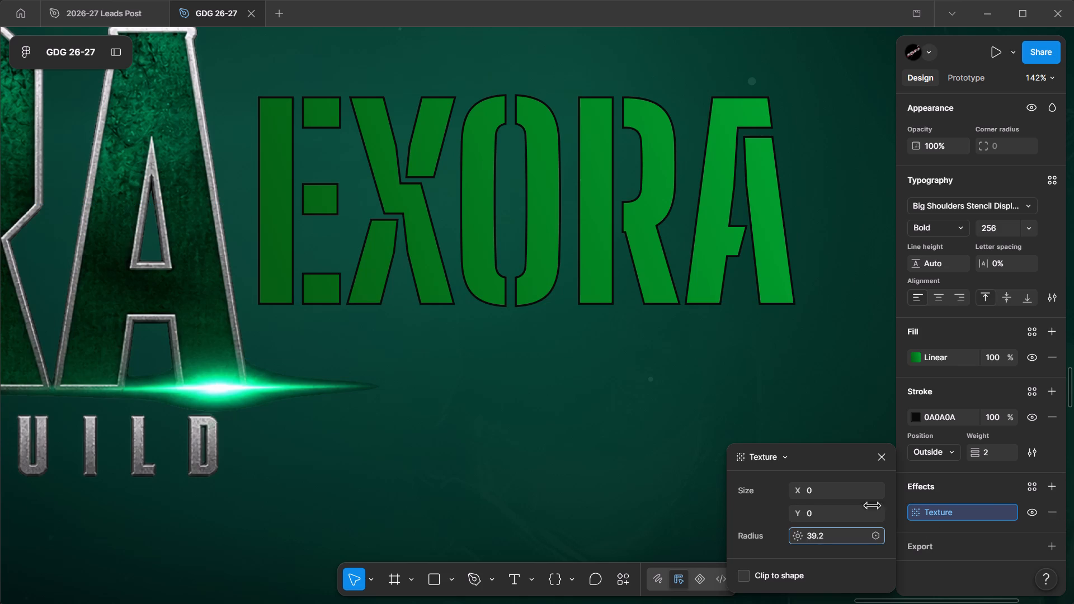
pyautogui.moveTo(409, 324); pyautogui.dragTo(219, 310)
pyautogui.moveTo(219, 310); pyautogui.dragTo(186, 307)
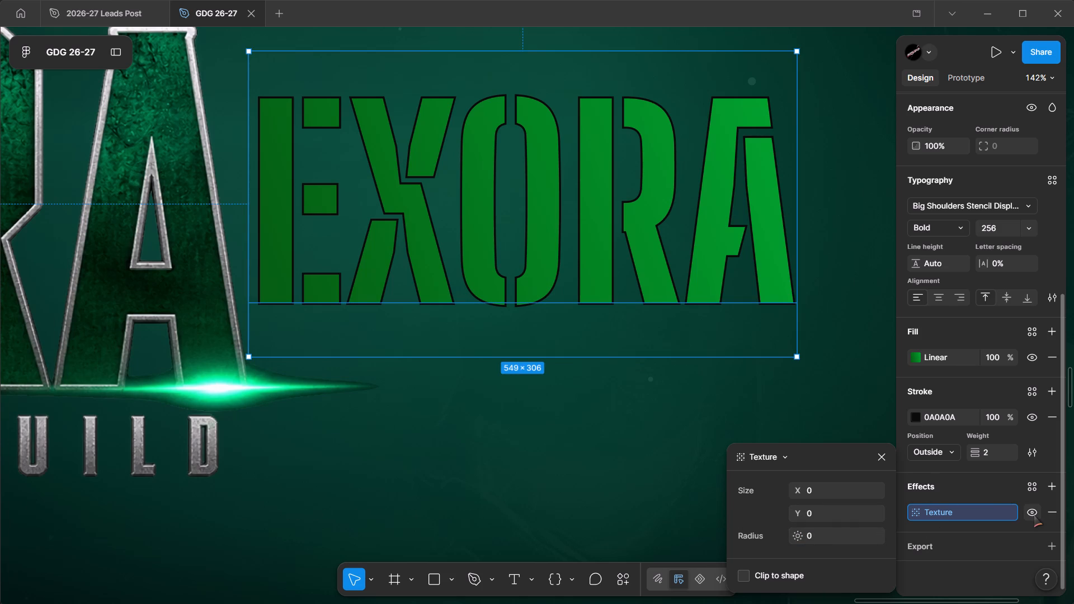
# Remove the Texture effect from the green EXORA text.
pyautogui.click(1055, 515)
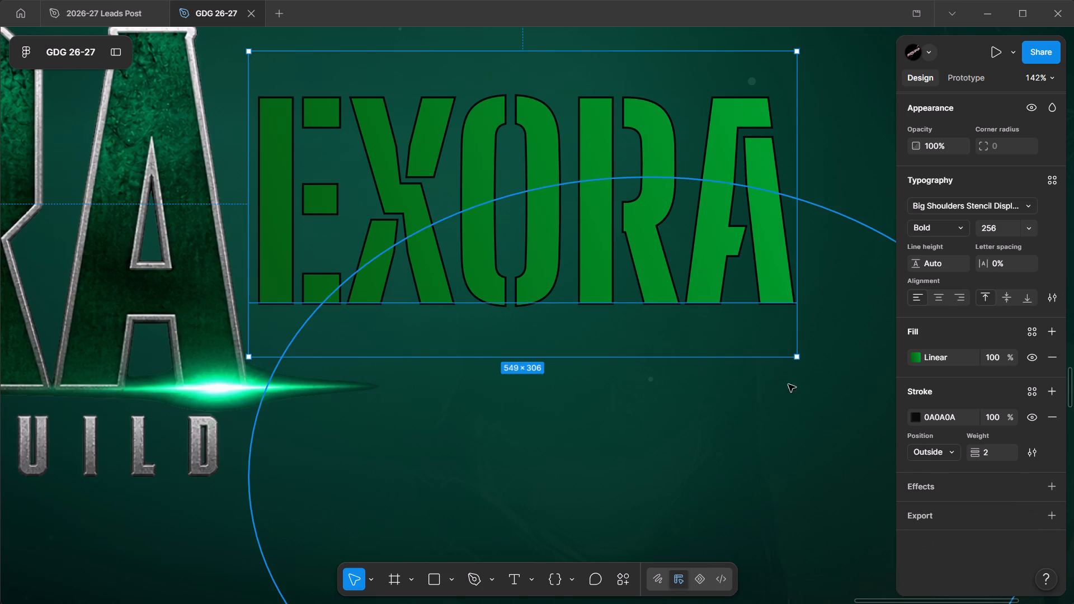
# Delete the green EXORA text beside the original metallic title.
pyautogui.keyDown('ctrl'); pyautogui.scroll(-1, 512, 184); pyautogui.keyUp('ctrl')
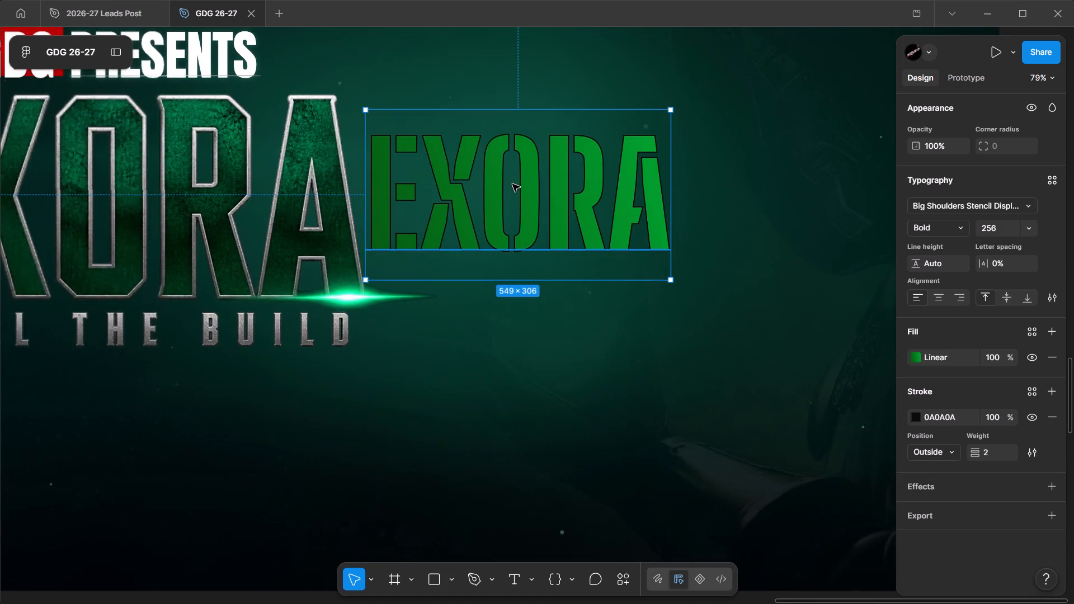
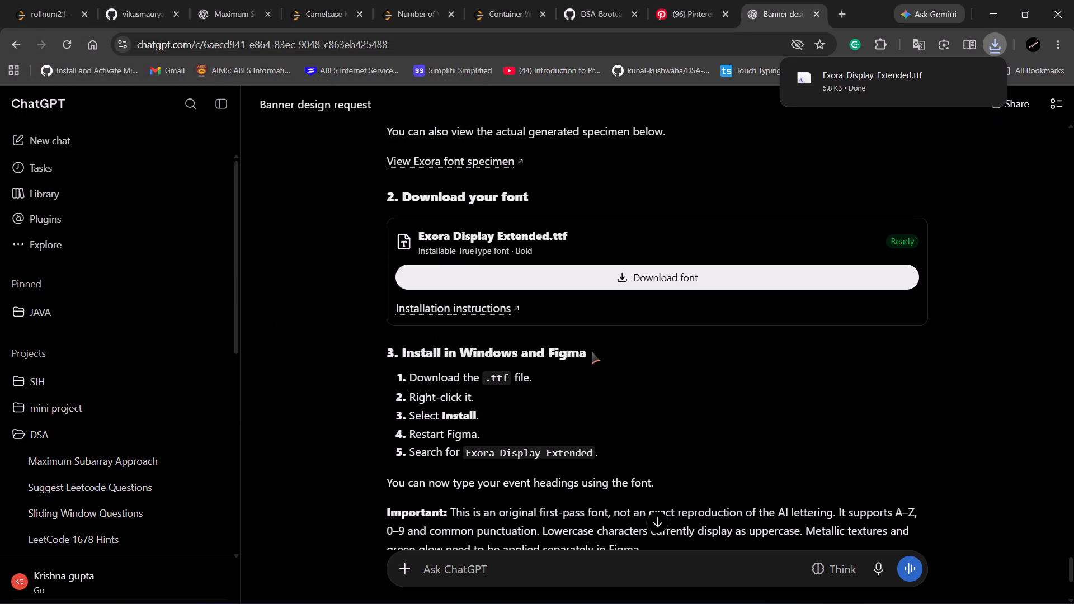
# Install the Exora_Display_Extended font from the Downloads folder in File Explorer and close the font preview and Explorer windows.
pyautogui.press('super+e')
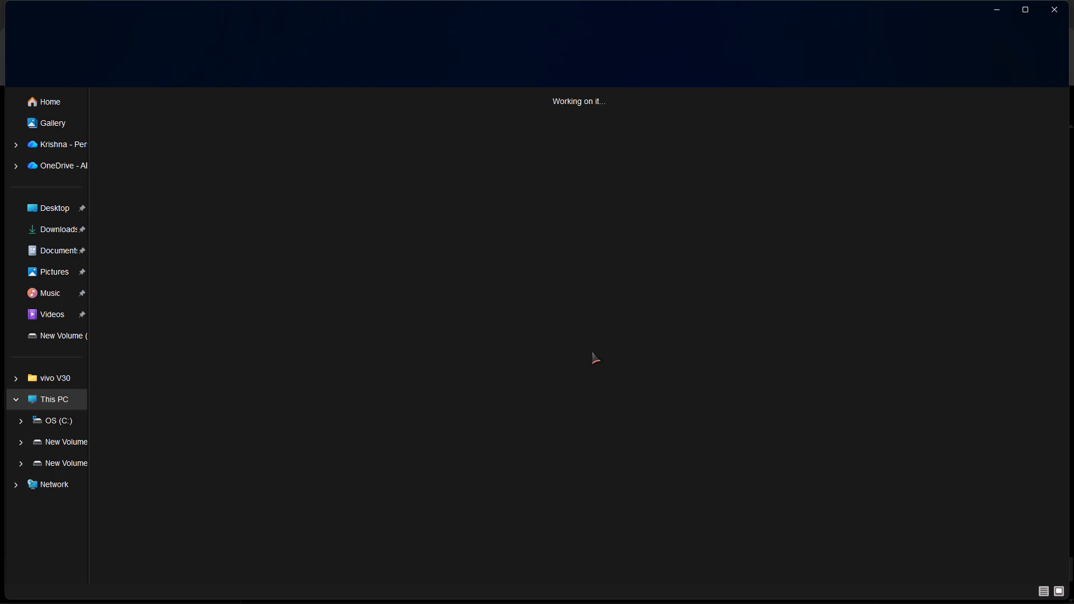
pyautogui.doubleClick(30, 230)
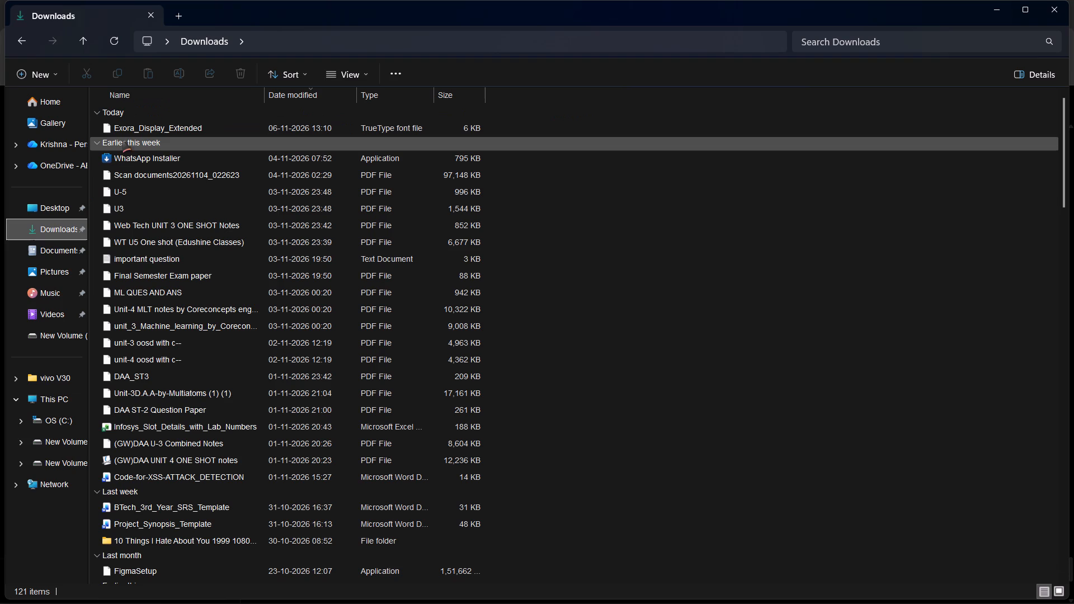
pyautogui.doubleClick(139, 127)
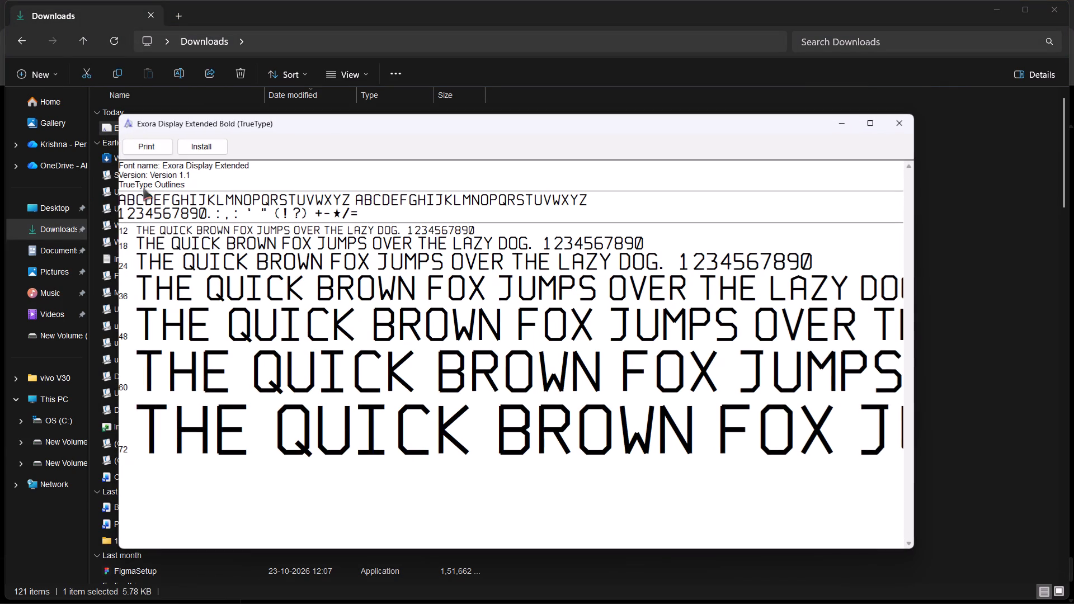
pyautogui.click(190, 144)
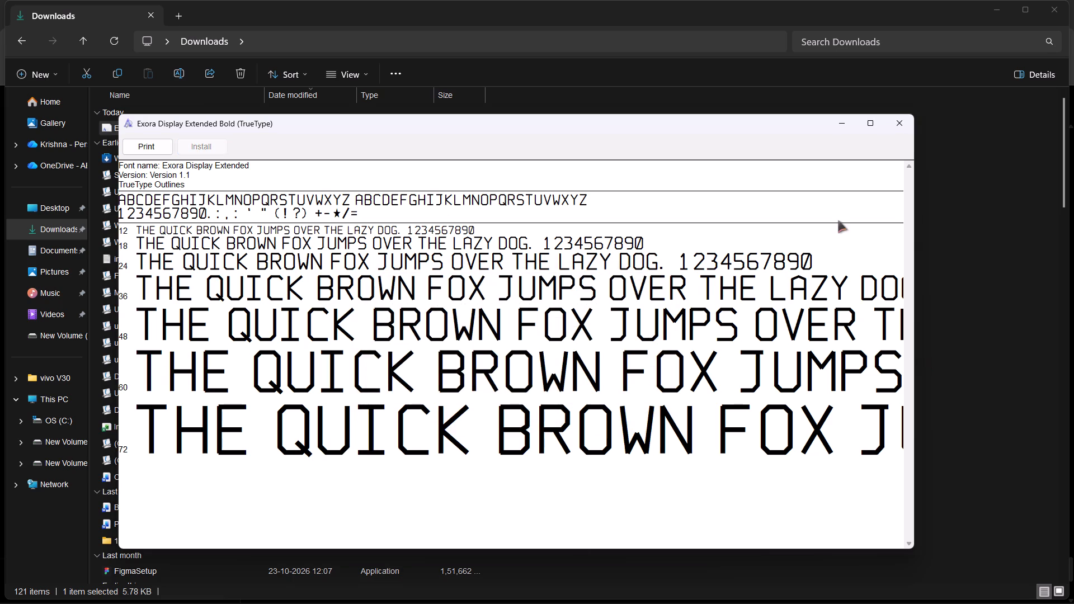
pyautogui.click(896, 121)
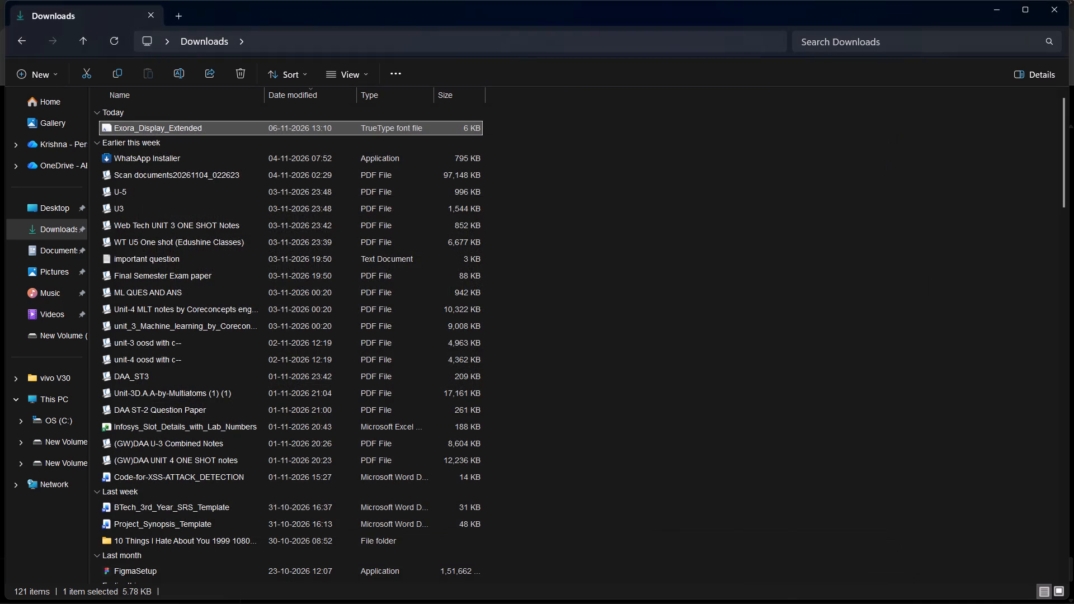
pyautogui.click(1073, 0)
pyautogui.click(1052, 12)
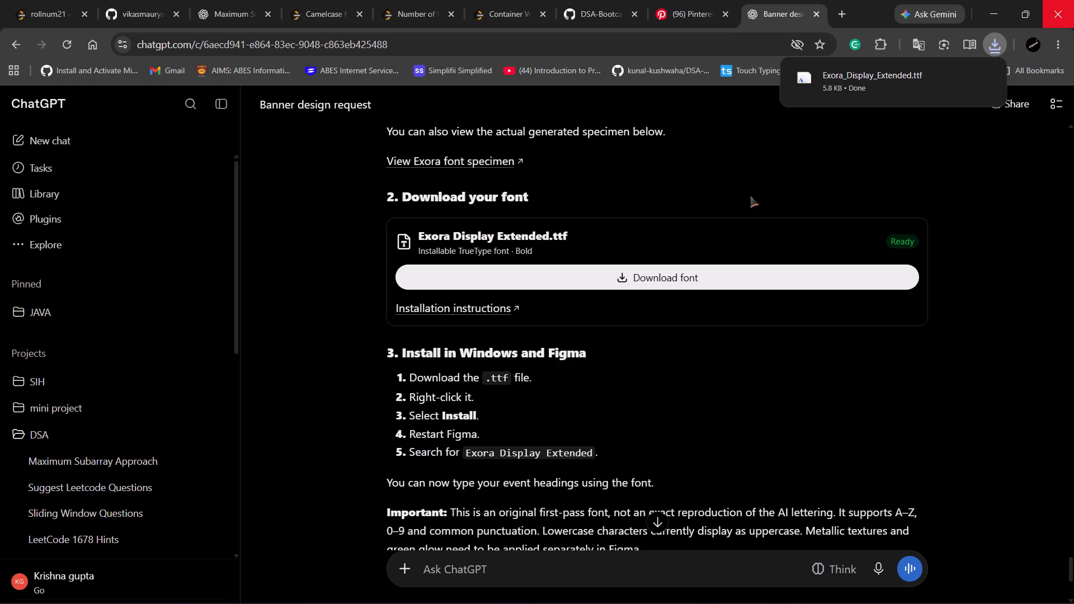
# Switch to the GDG 26-27 file in Figma and add the text "EXORA 2.0" below Frame 6 in the Exora Display Extended font.
pyautogui.click(818, 162)
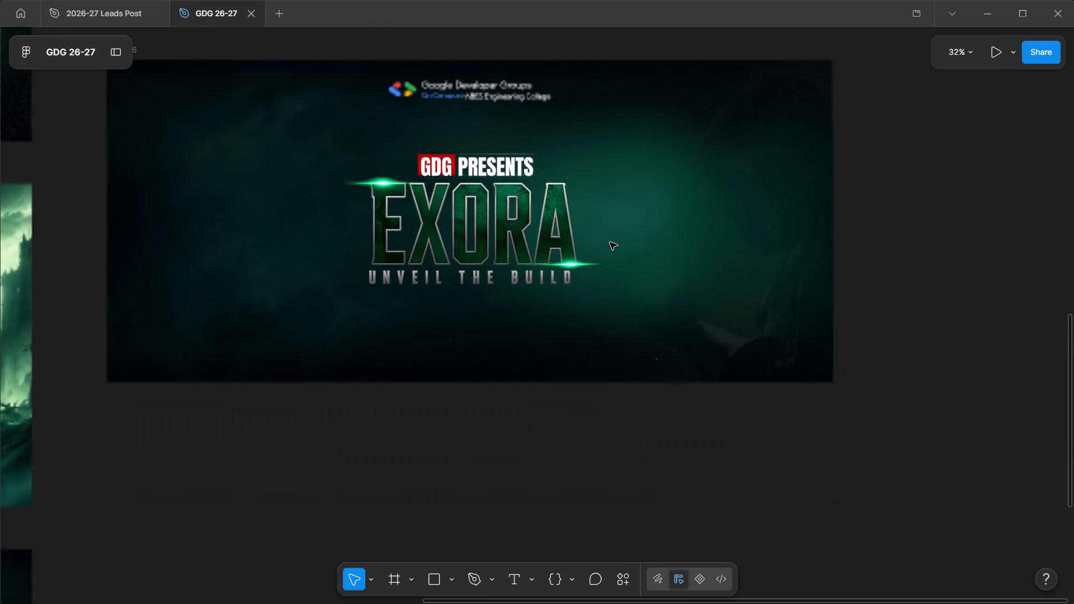
pyautogui.click(852, 296)
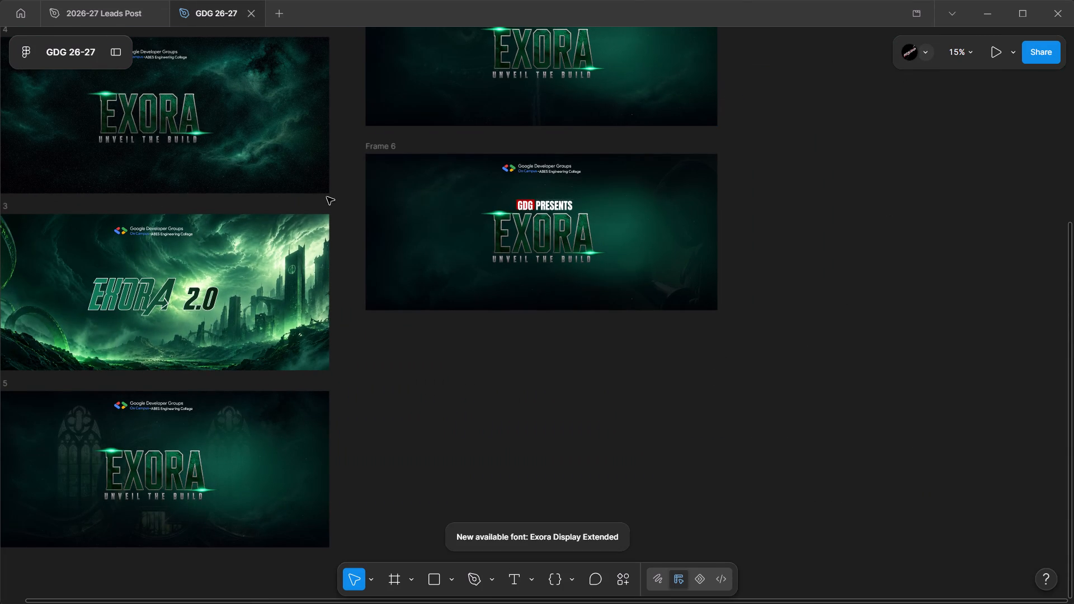
pyautogui.click(121, 56)
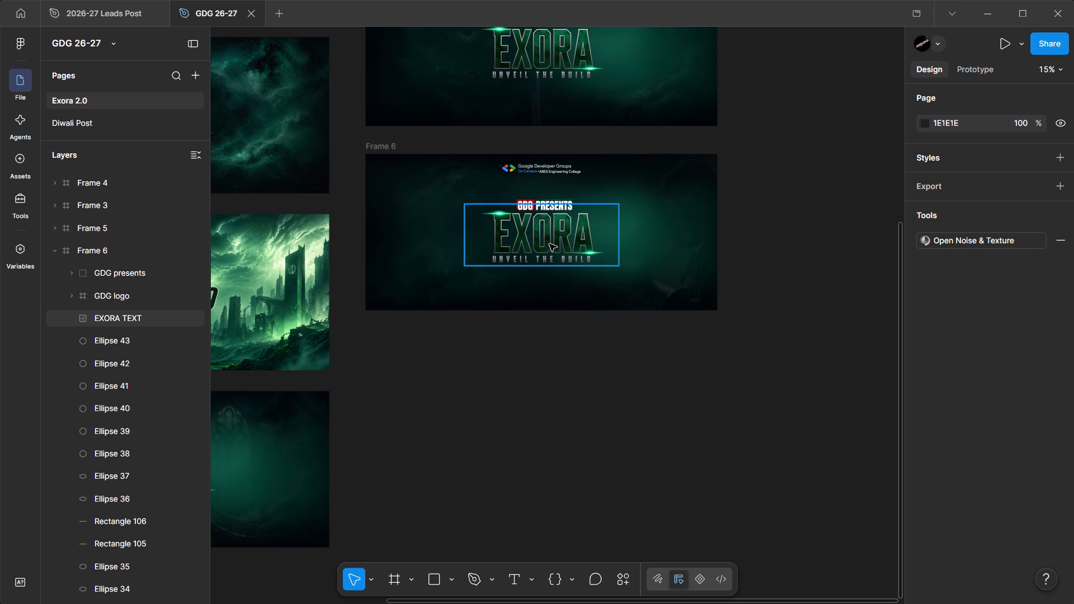
pyautogui.click(512, 572)
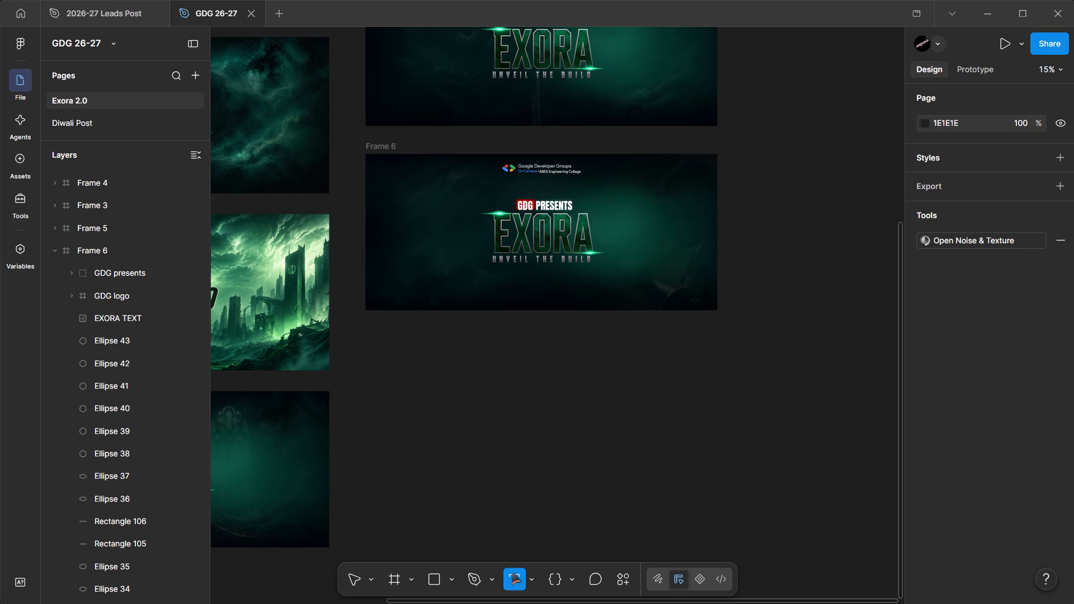
pyautogui.click(492, 435)
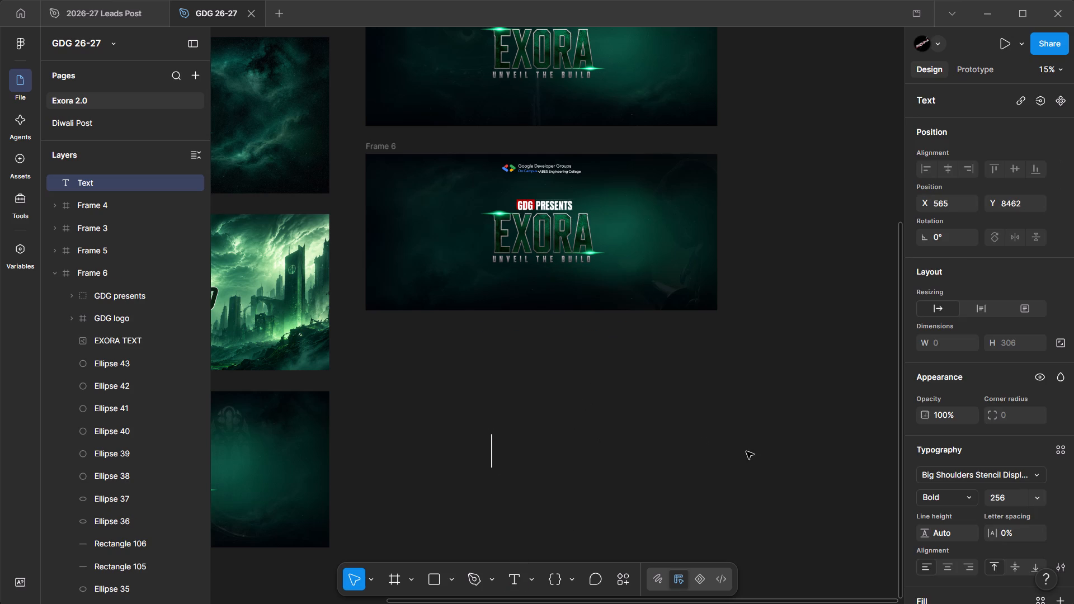
pyautogui.click(940, 469)
pyautogui.write('exor')
pyautogui.click(835, 327)
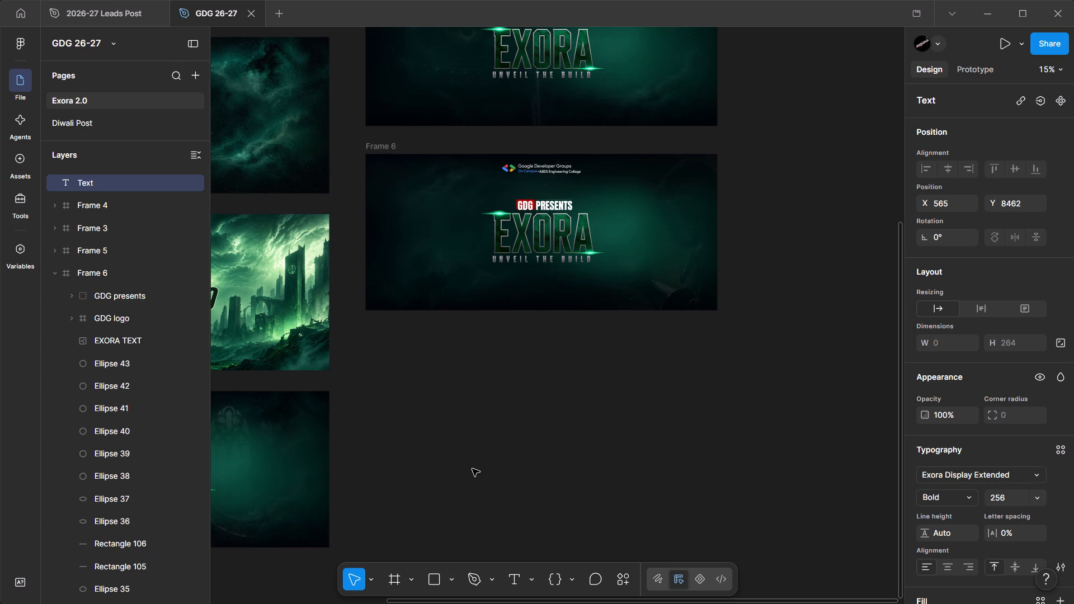
pyautogui.write('EX')
pyautogui.write('ORA')
pyautogui.press('space')
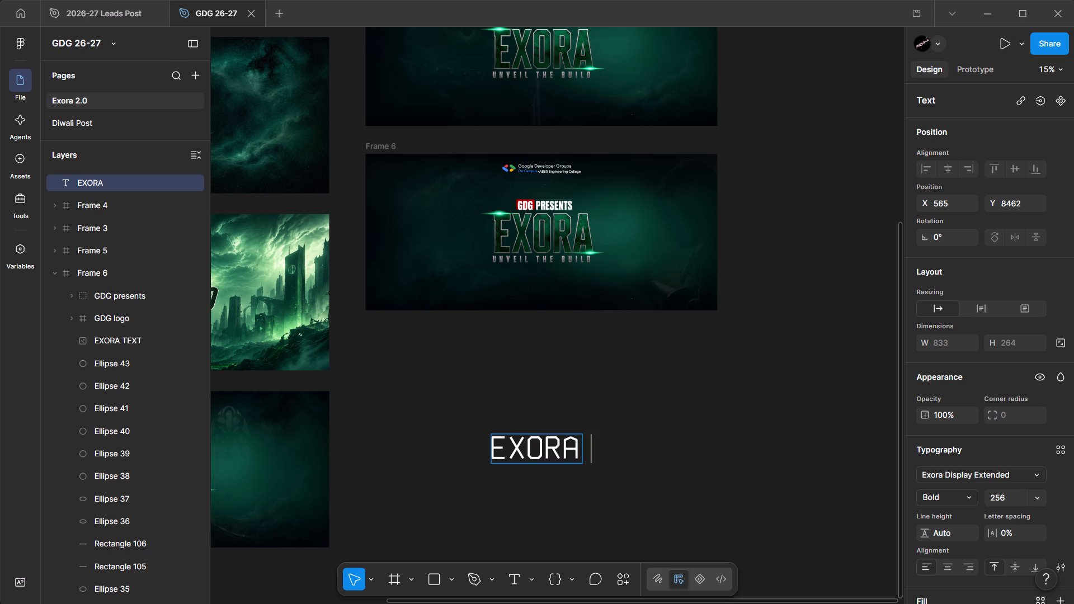
pyautogui.write('2.0')
pyautogui.click(693, 456)
# Shorten the "EXORA 2.0" test text below Frame 6 to read "EXORA".
pyautogui.keyDown('ctrl'); pyautogui.scroll(1, 579, 458); pyautogui.keyUp('ctrl')
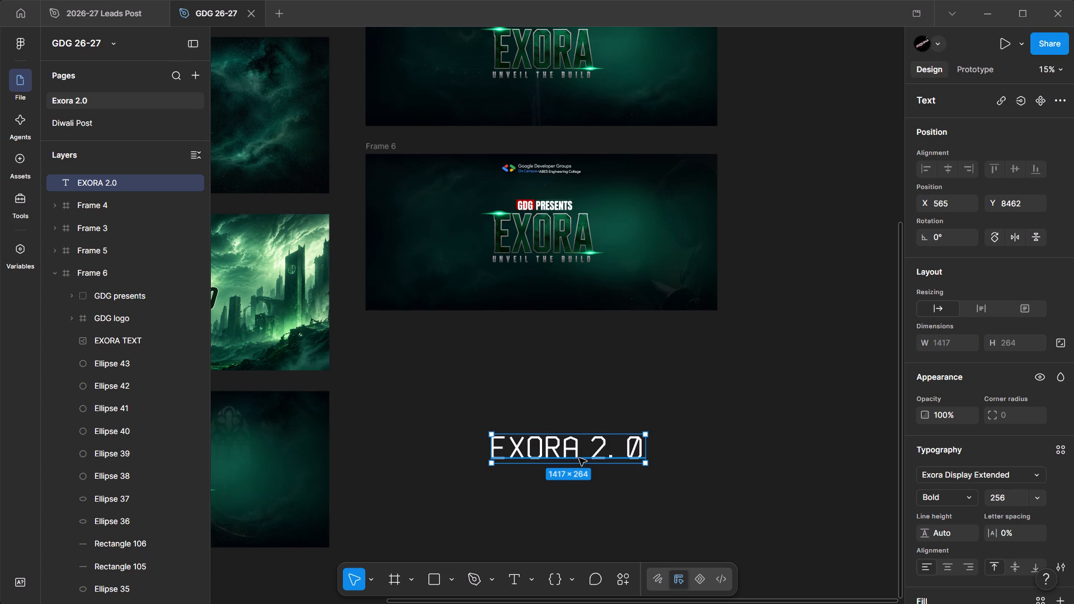
pyautogui.keyDown('ctrl'); pyautogui.scroll(1, 579, 458); pyautogui.keyUp('ctrl')
pyautogui.scroll(-2, 583, 442)
pyautogui.keyDown('ctrl'); pyautogui.scroll(1, 583, 442); pyautogui.keyUp('ctrl')
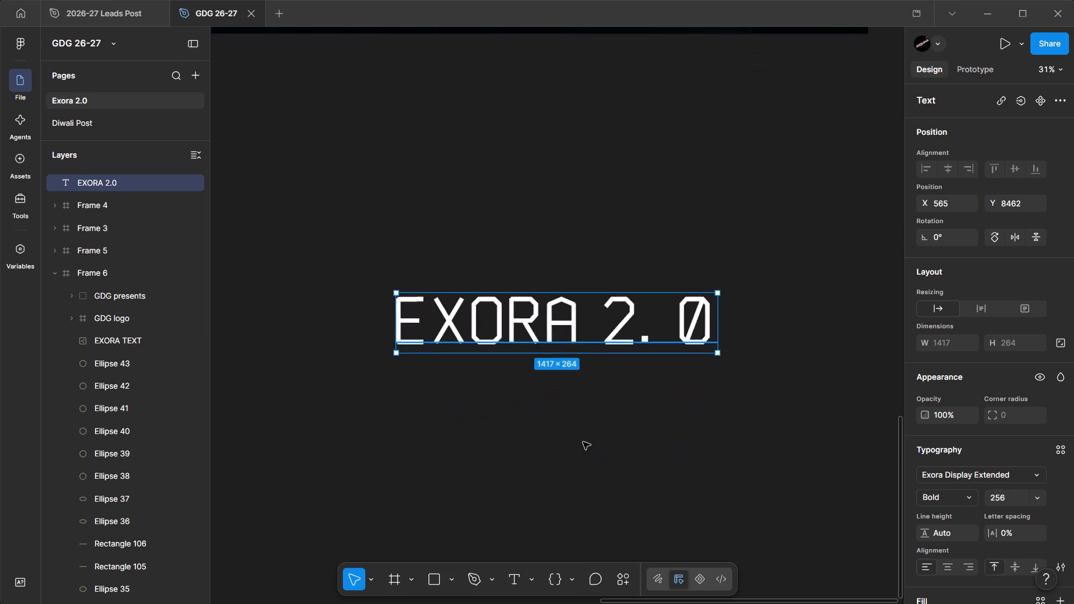
pyautogui.keyDown('ctrl'); pyautogui.scroll(1, 583, 442); pyautogui.keyUp('ctrl')
pyautogui.click(743, 210)
pyautogui.doubleClick(743, 210)
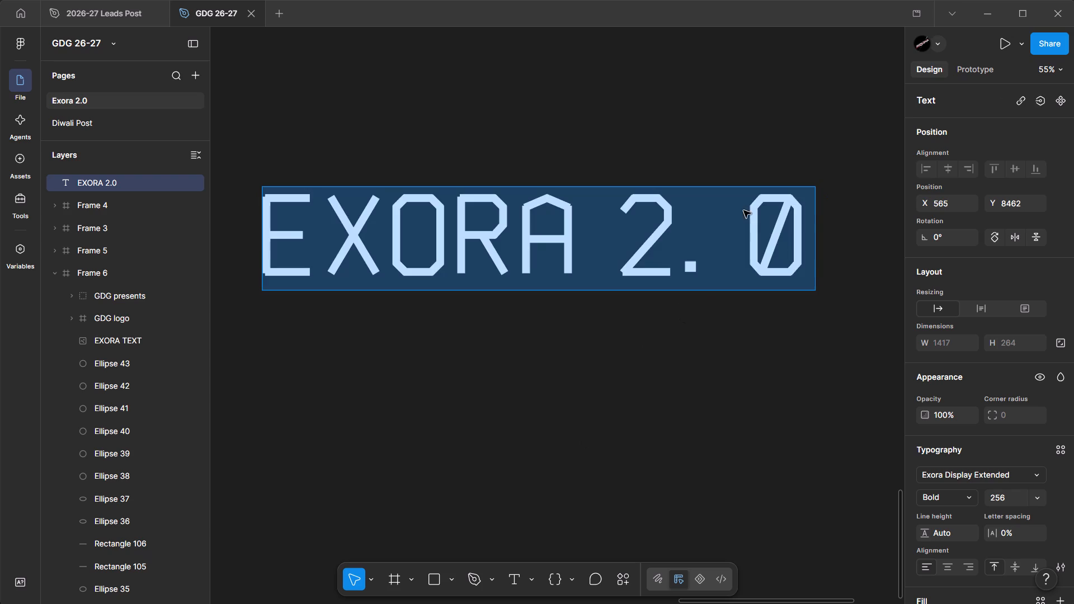
pyautogui.click(743, 210)
pyautogui.press('BackSpace')
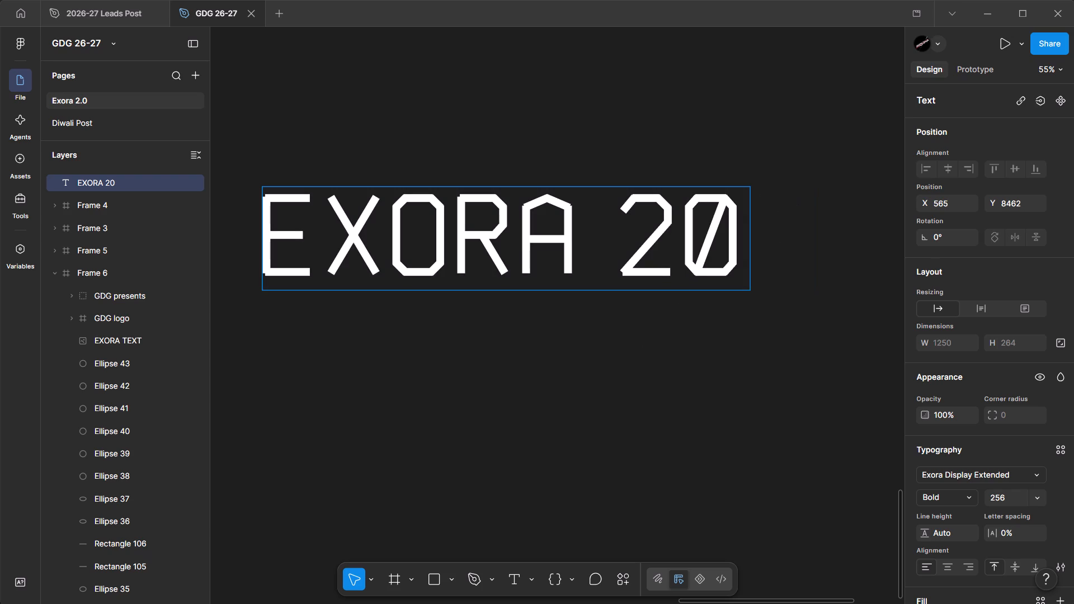
pyautogui.press('.')
pyautogui.press('BackSpace')
pyautogui.press('Delete')
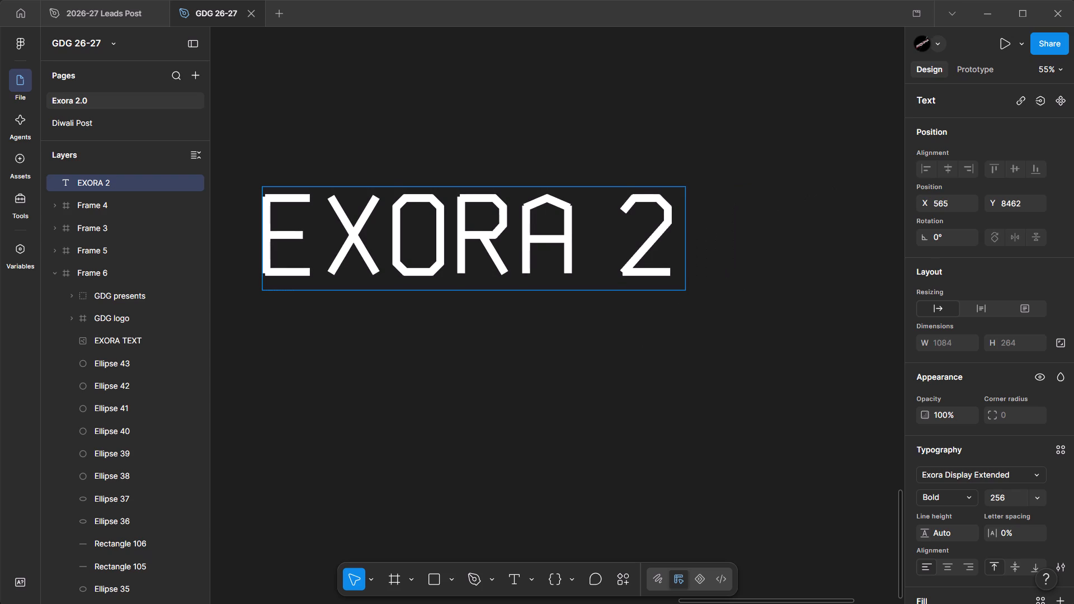
pyautogui.press('Delete')
pyautogui.press('BackSpace')
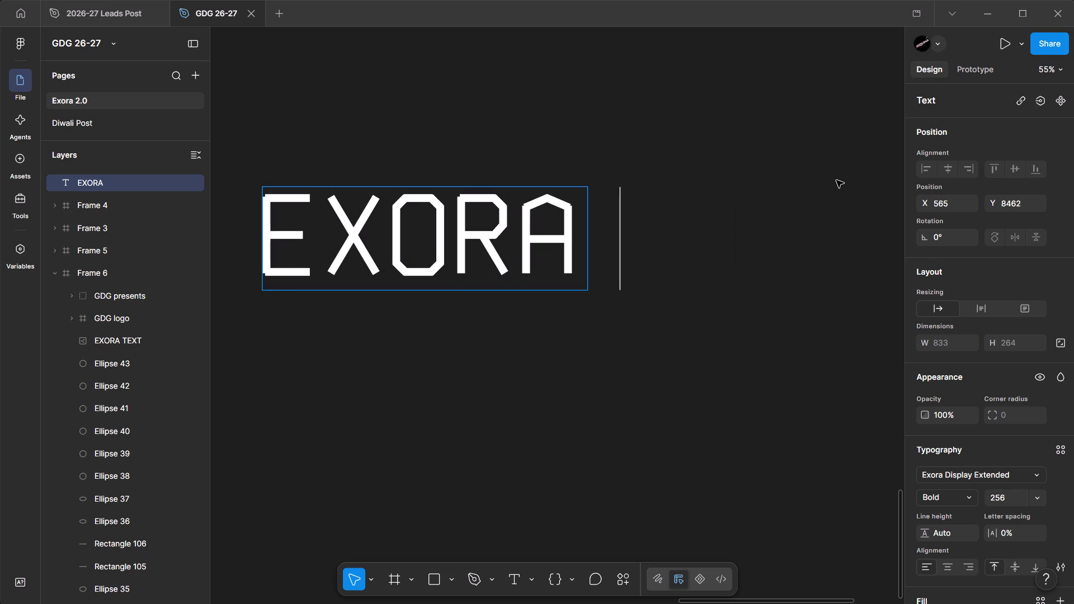
pyautogui.press('BackSpace')
pyautogui.click(746, 227)
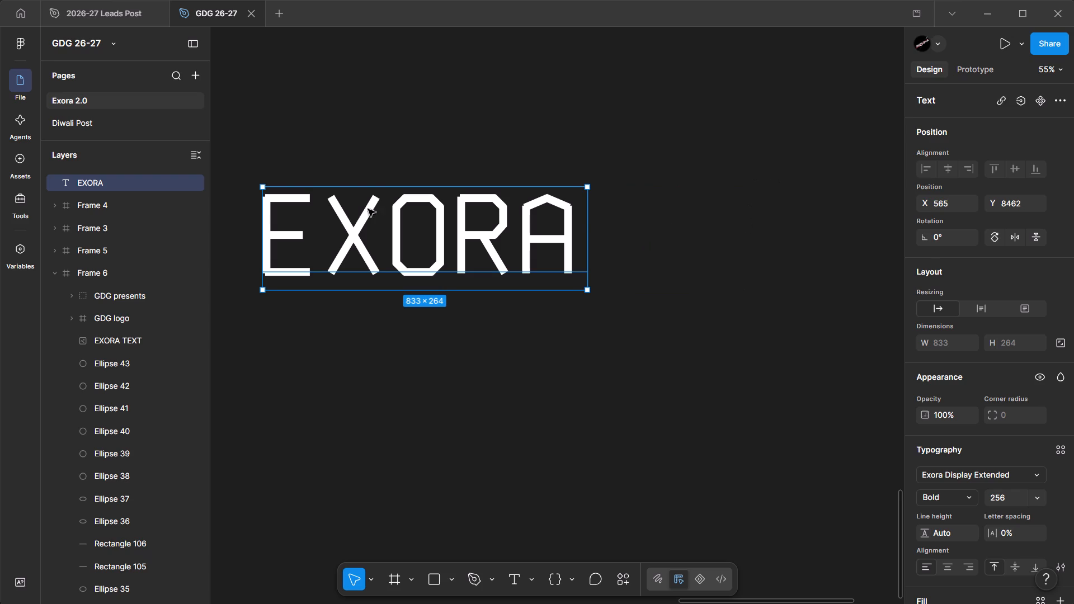
# Examine the EXORA test text's letterforms up close and check which styles its font offers.
pyautogui.keyDown('ctrl'); pyautogui.scroll(2, 250, 216); pyautogui.keyUp('ctrl')
pyautogui.hscroll(-1, 446, 206)
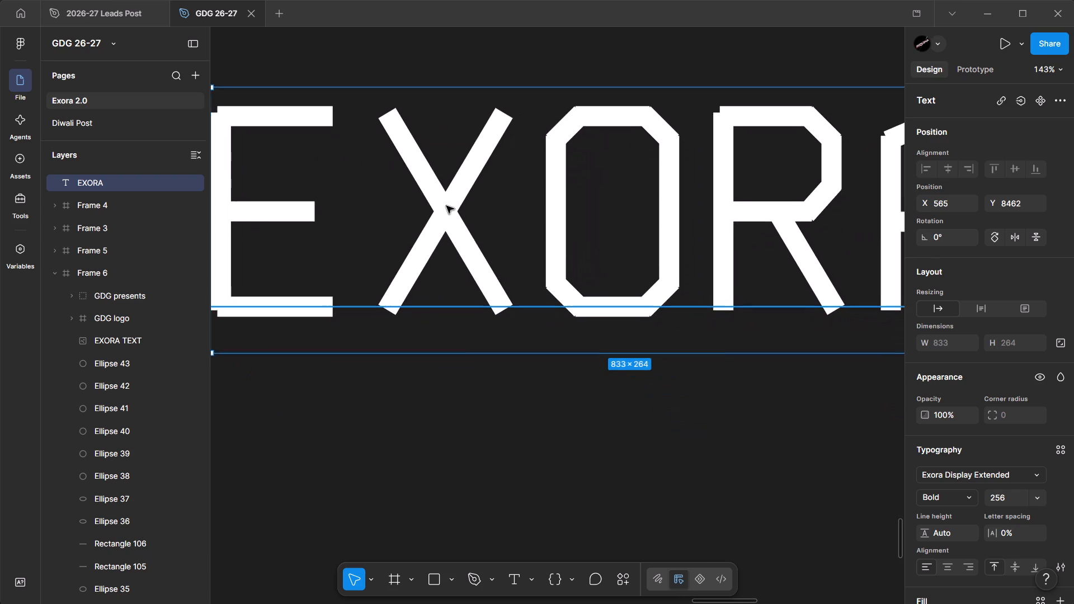
pyautogui.hscroll(-1, 446, 206)
pyautogui.scroll(-3, 446, 206)
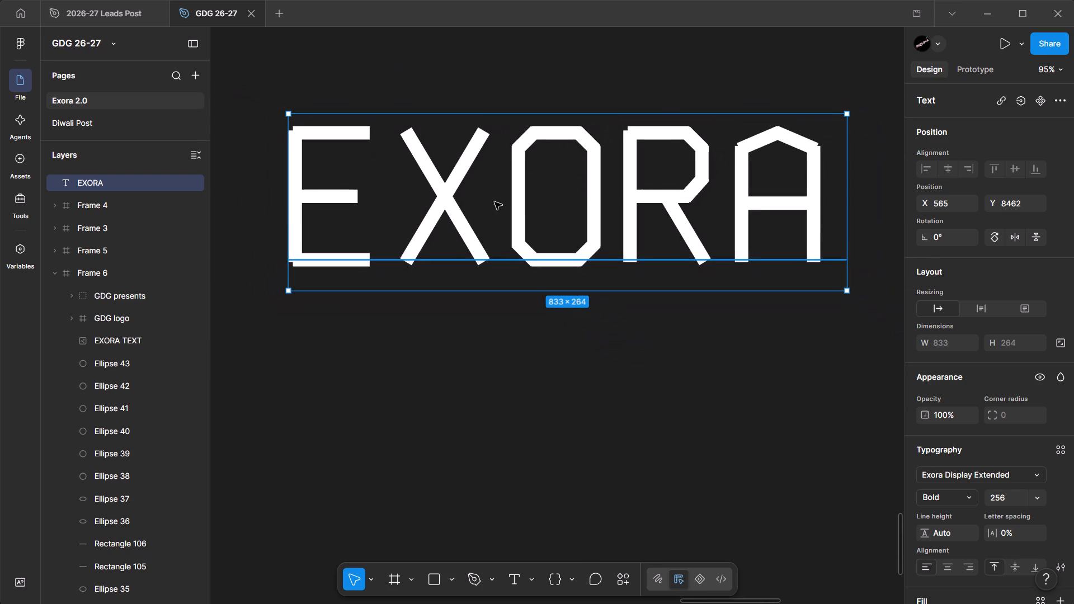
pyautogui.rightClick(529, 205)
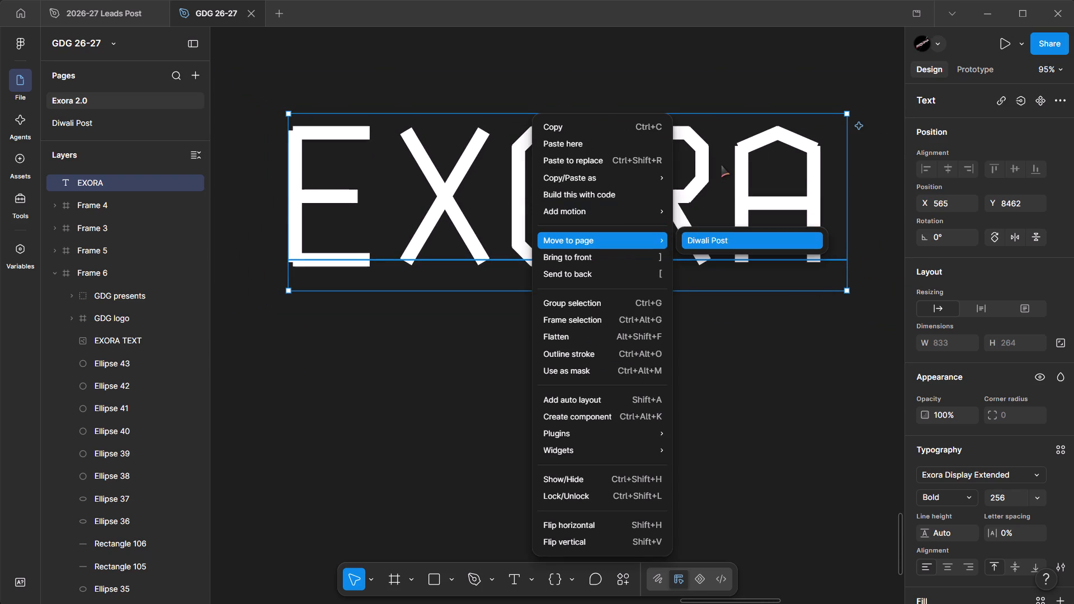
pyautogui.click(721, 165)
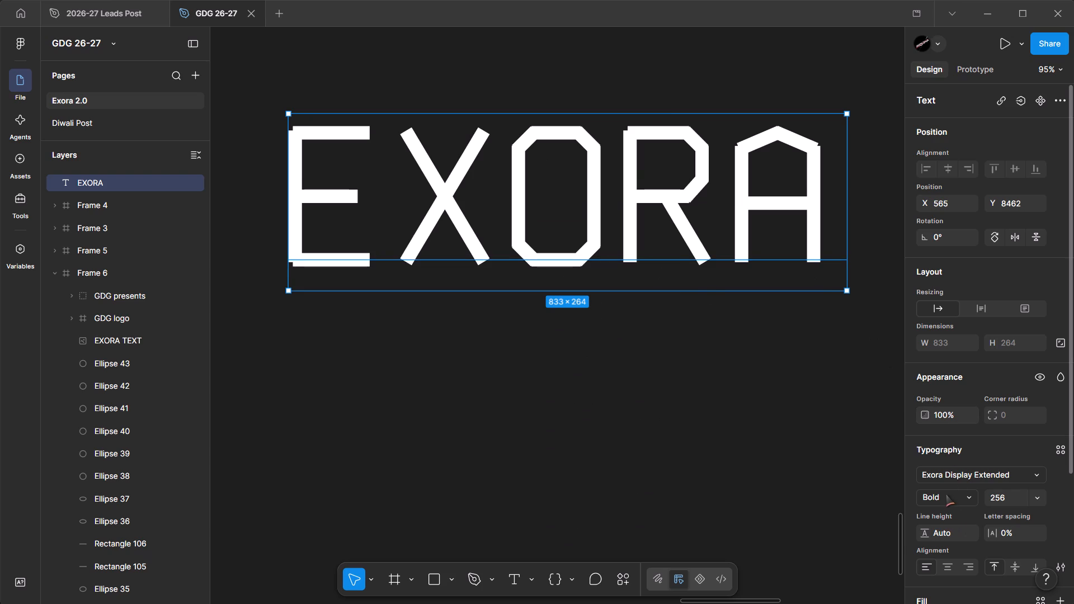
pyautogui.click(946, 494)
pyautogui.click(943, 504)
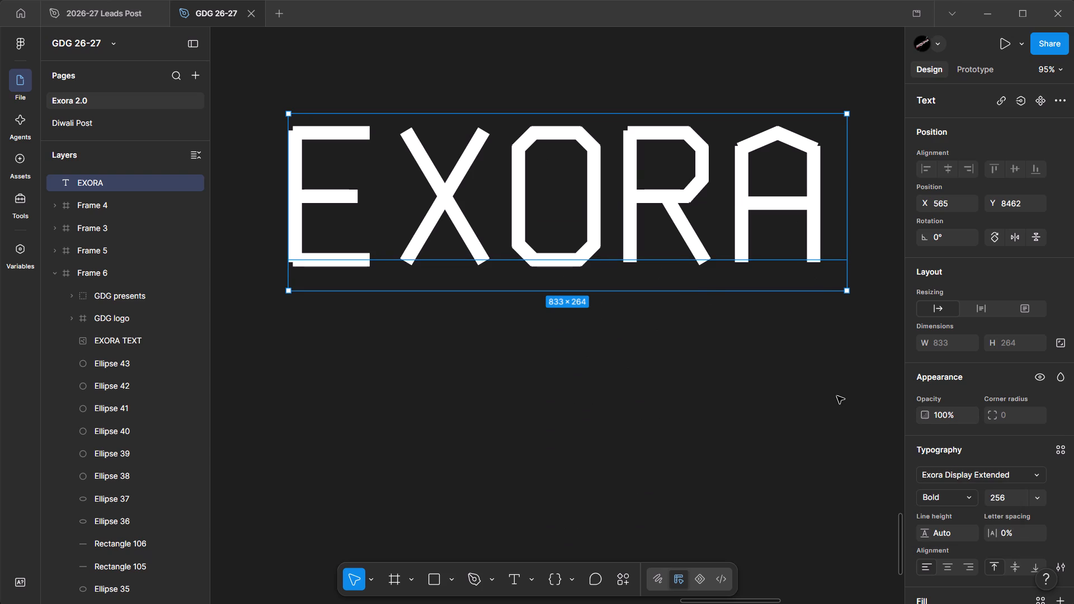
pyautogui.click(837, 396)
pyautogui.click(684, 193)
# Search the available fonts for "exo", then close the font picker and deselect the EXORA text.
pyautogui.click(964, 469)
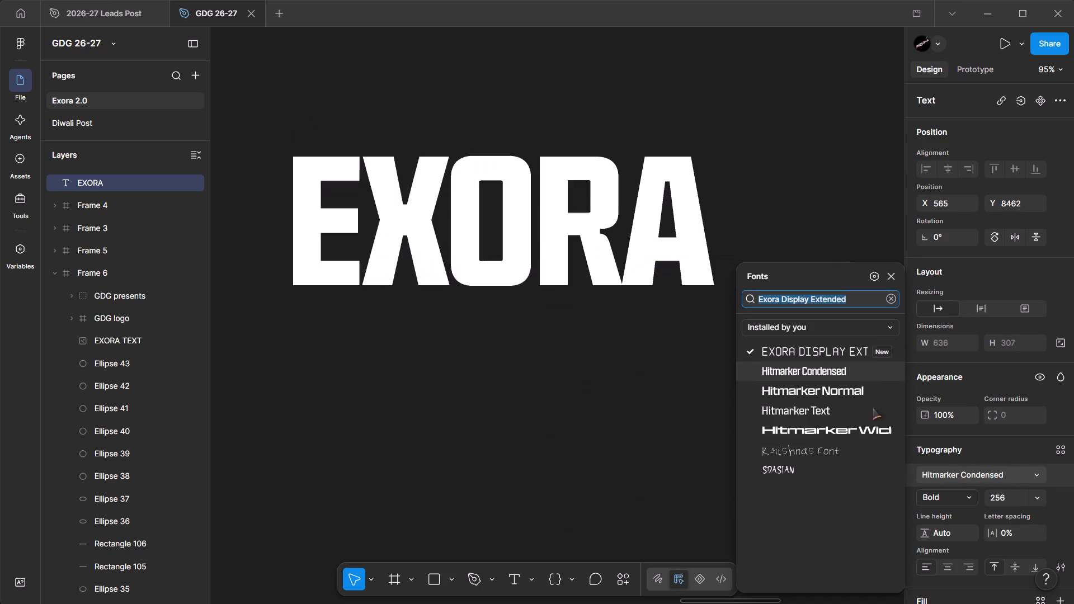
pyautogui.write('ex')
pyautogui.press('o')
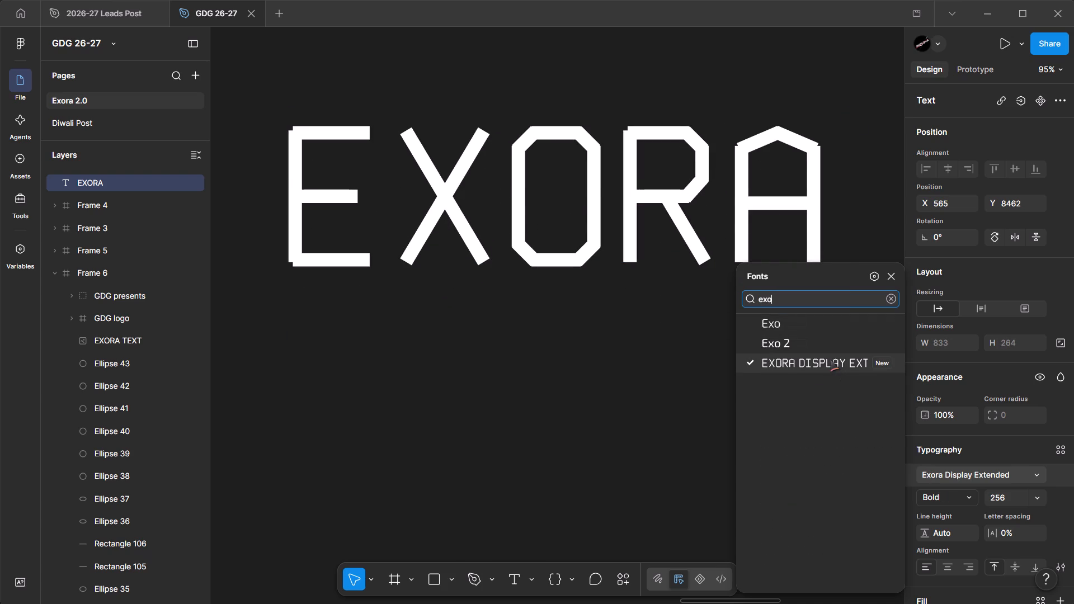
pyautogui.click(897, 272)
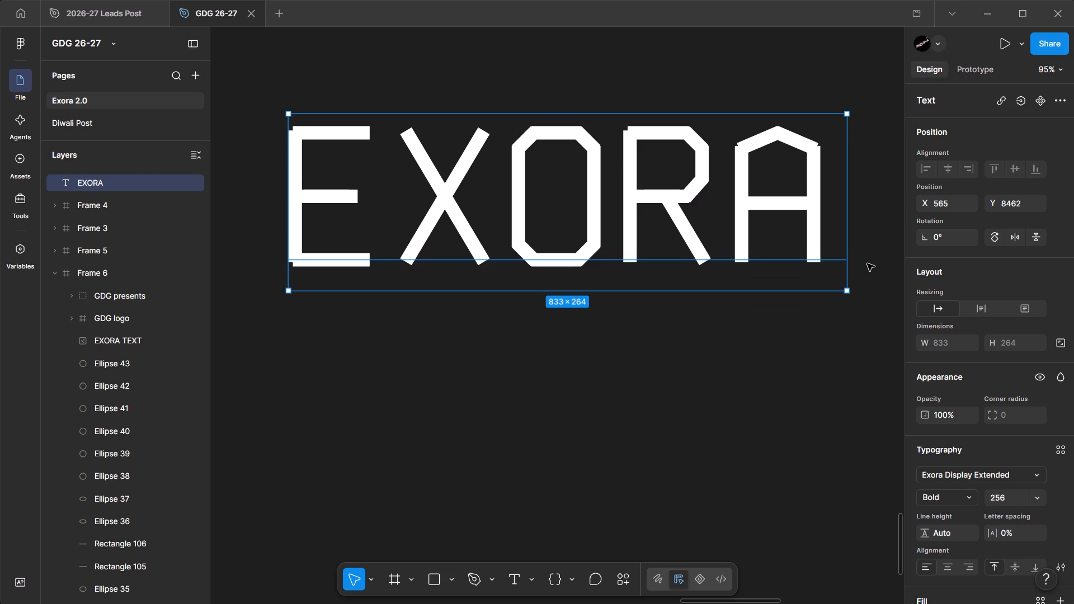
pyautogui.click(867, 263)
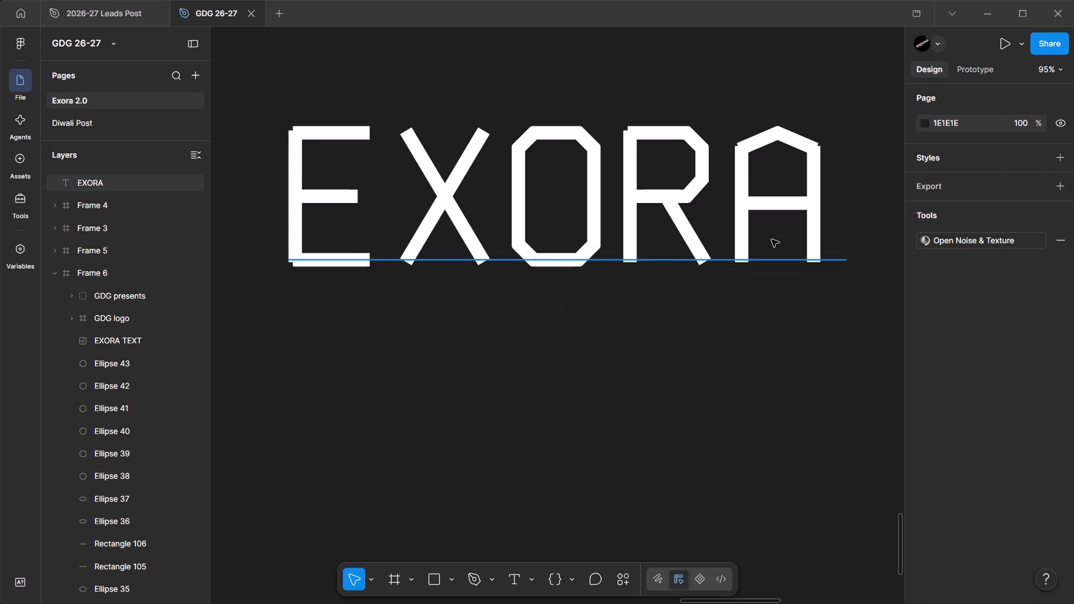
# Examine the EXORA title lettering in the Frame 4 banner for comparison with the test text.
pyautogui.keyDown('ctrl'); pyautogui.scroll(-2, 771, 239); pyautogui.keyUp('ctrl')
pyautogui.scroll(3, 771, 239)
pyautogui.scroll(-3, 771, 239)
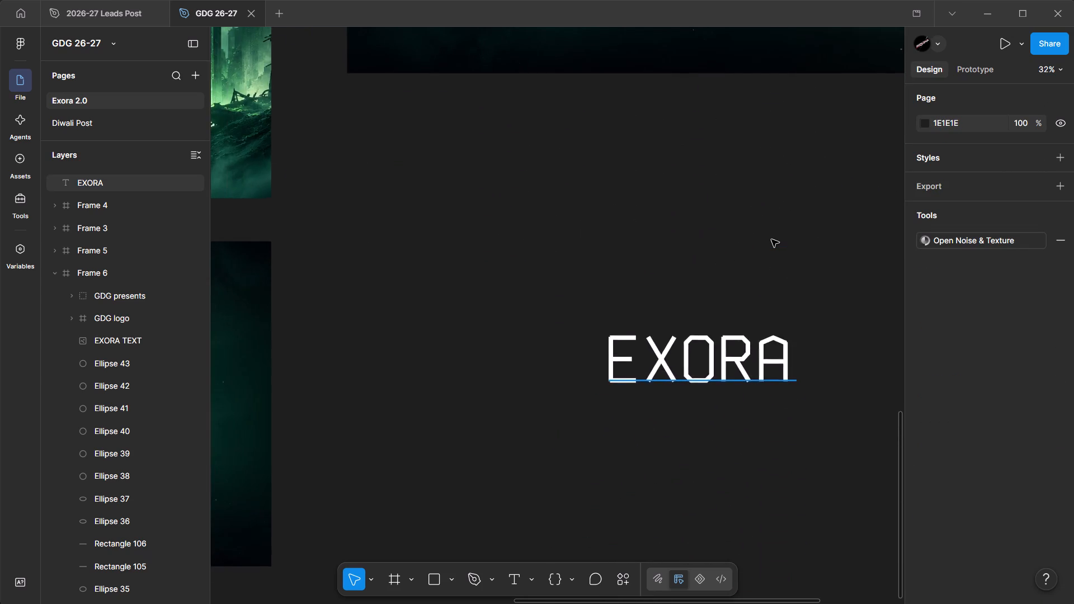
pyautogui.keyDown('ctrl'); pyautogui.scroll(-2, 771, 239); pyautogui.keyUp('ctrl')
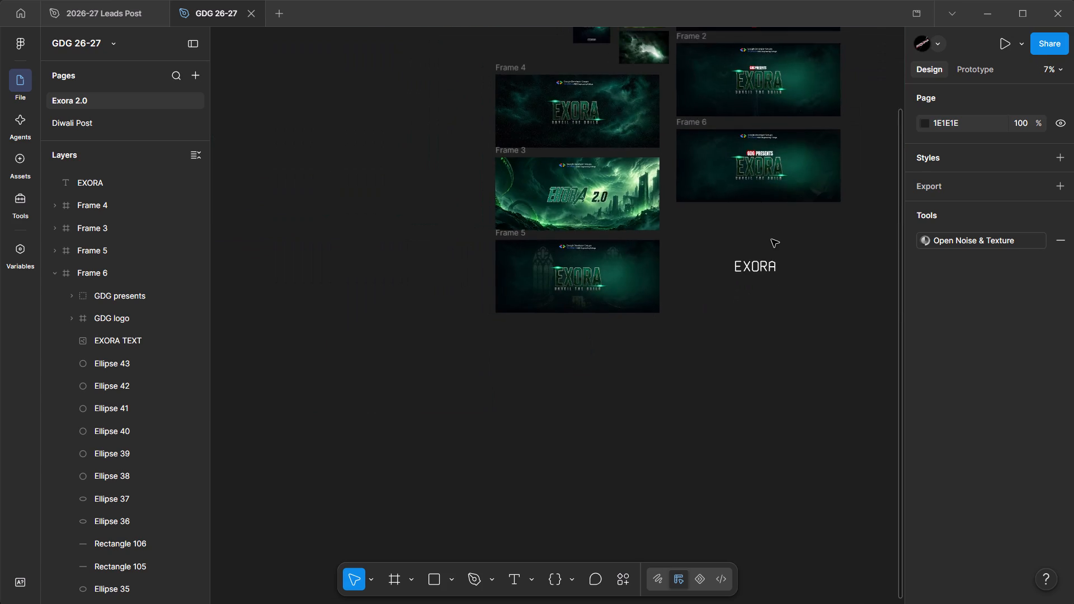
pyautogui.scroll(1, 757, 202)
pyautogui.keyDown('ctrl'); pyautogui.scroll(2, 660, 183); pyautogui.keyUp('ctrl')
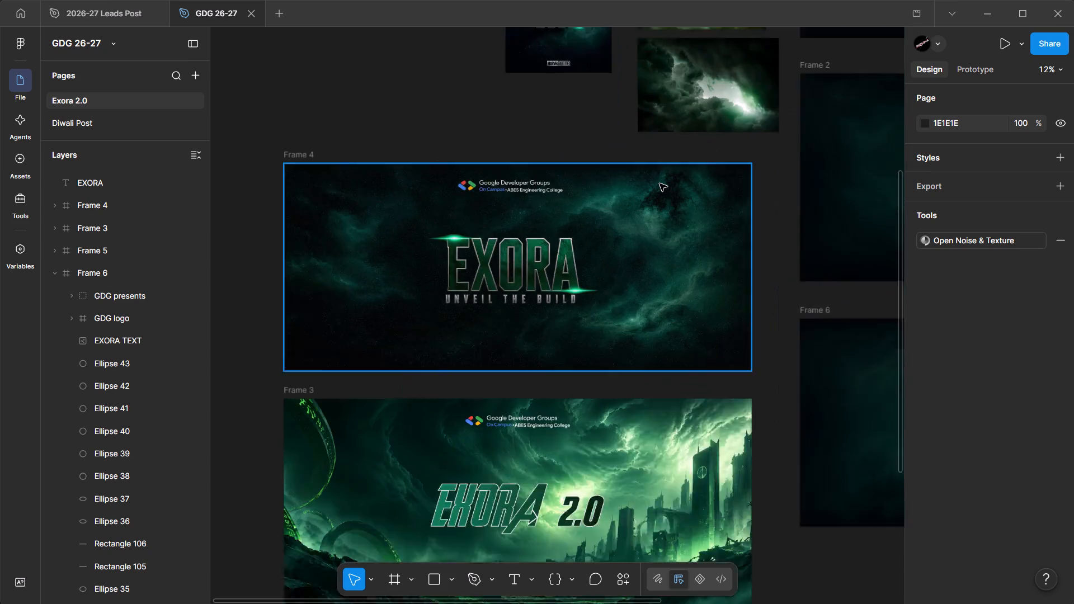
pyautogui.keyDown('ctrl'); pyautogui.scroll(1, 660, 183); pyautogui.keyUp('ctrl')
pyautogui.hscroll(1, 505, 248)
pyautogui.keyDown('ctrl'); pyautogui.scroll(1, 505, 248); pyautogui.keyUp('ctrl')
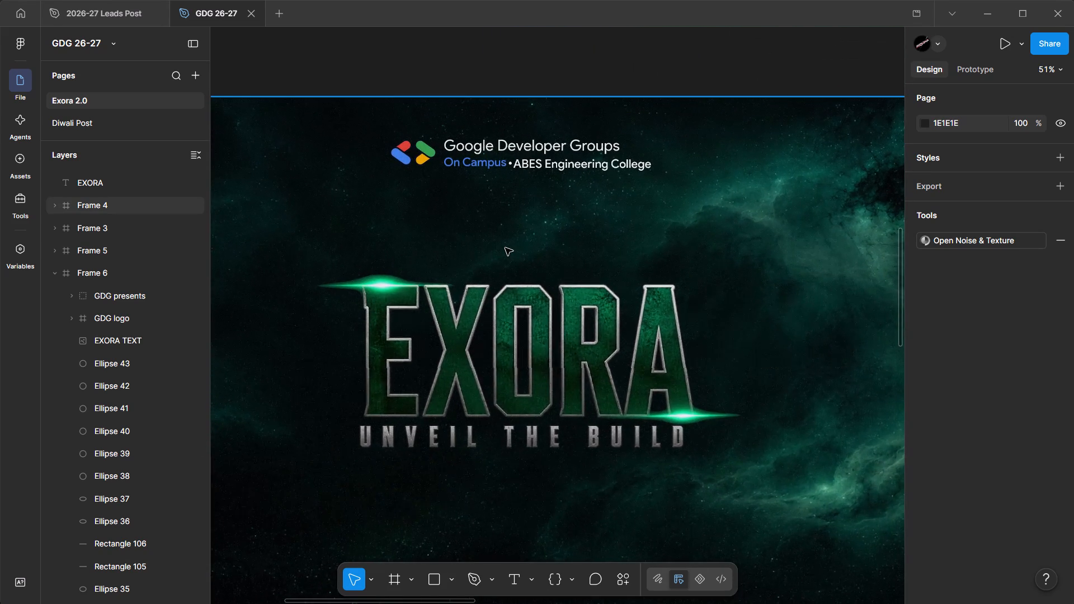
pyautogui.keyDown('ctrl'); pyautogui.scroll(-1, 505, 248); pyautogui.keyUp('ctrl')
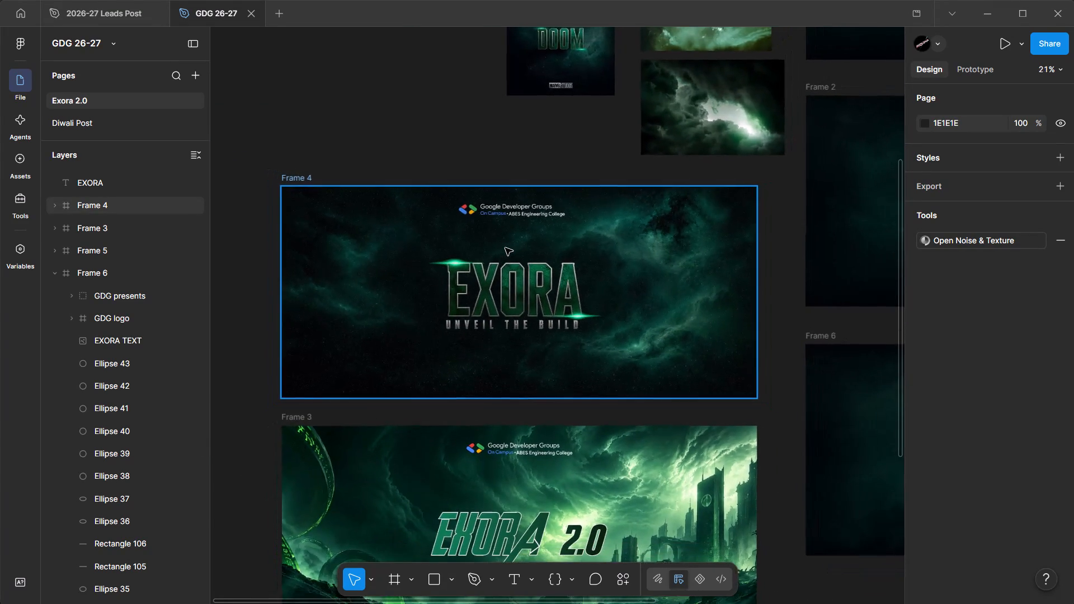
pyautogui.keyDown('ctrl'); pyautogui.scroll(-1, 505, 248); pyautogui.keyUp('ctrl')
pyautogui.scroll(2, 505, 248)
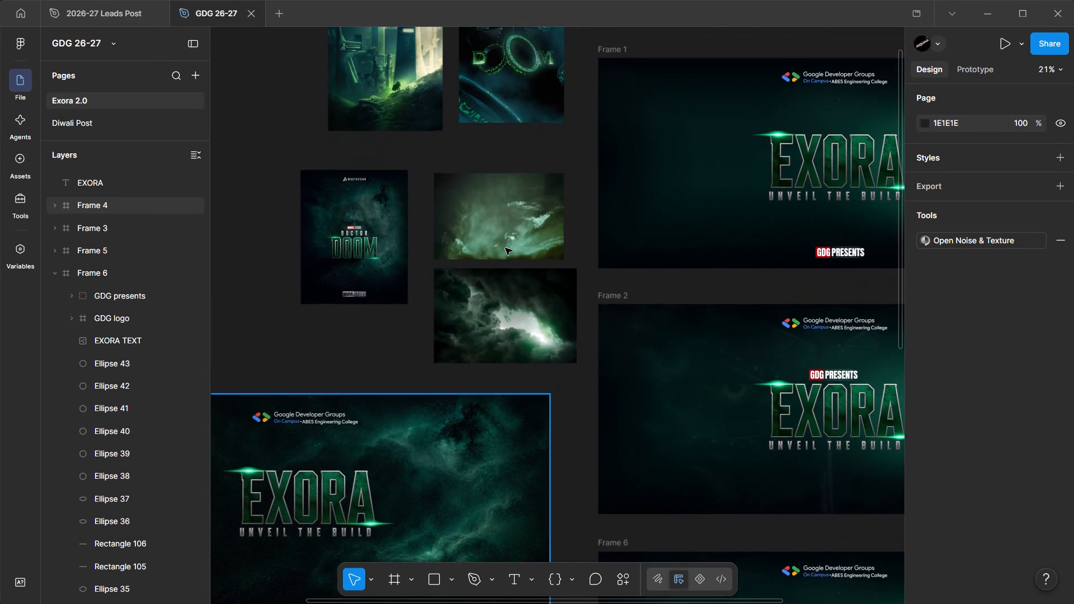
# Look over the Frame 1 and Frame 2 banners and inspect Frame 2's GDG PRESENTS lettering up close.
pyautogui.scroll(1, 505, 248)
pyautogui.hscroll(-3, 505, 248)
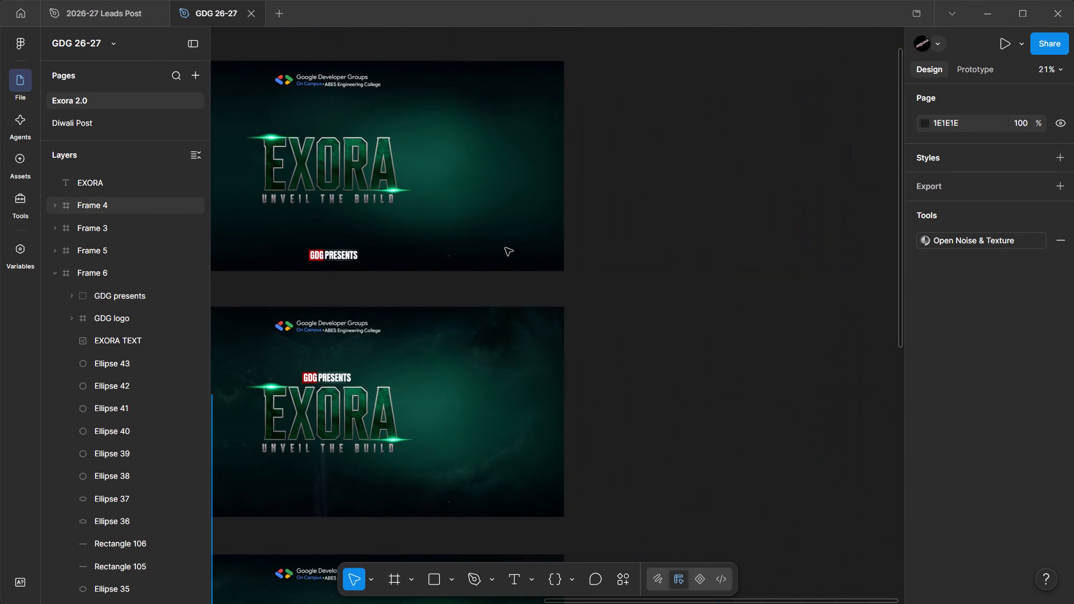
pyautogui.keyDown('ctrl'); pyautogui.scroll(-3, 505, 248); pyautogui.keyUp('ctrl')
pyautogui.keyDown('ctrl'); pyautogui.scroll(4, 505, 248); pyautogui.keyUp('ctrl')
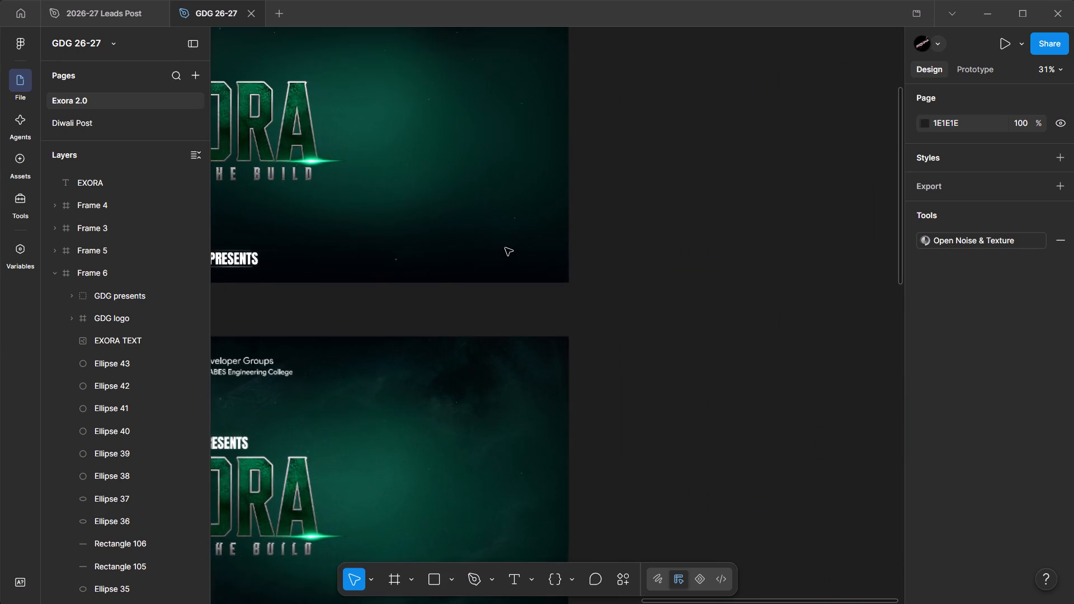
pyautogui.scroll(-2, 505, 248)
pyautogui.keyDown('ctrl'); pyautogui.scroll(1, 505, 248); pyautogui.keyUp('ctrl')
pyautogui.hscroll(1, 505, 248)
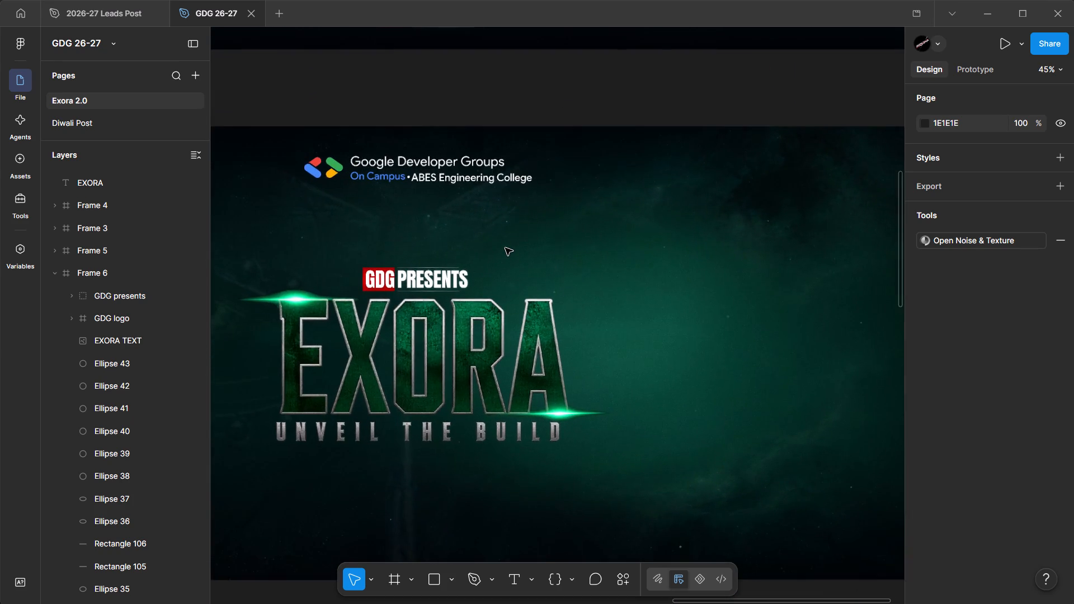
pyautogui.hscroll(1, 505, 248)
pyautogui.keyDown('ctrl'); pyautogui.scroll(5, 505, 248); pyautogui.keyUp('ctrl')
pyautogui.hscroll(3, 505, 248)
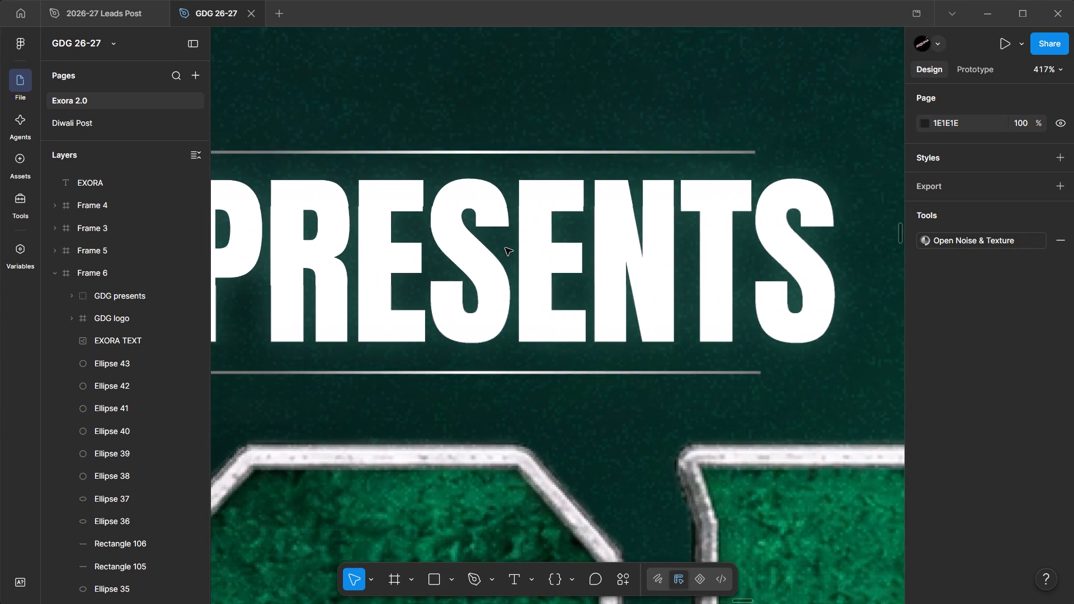
pyautogui.hscroll(1, 505, 248)
pyautogui.scroll(6, 505, 248)
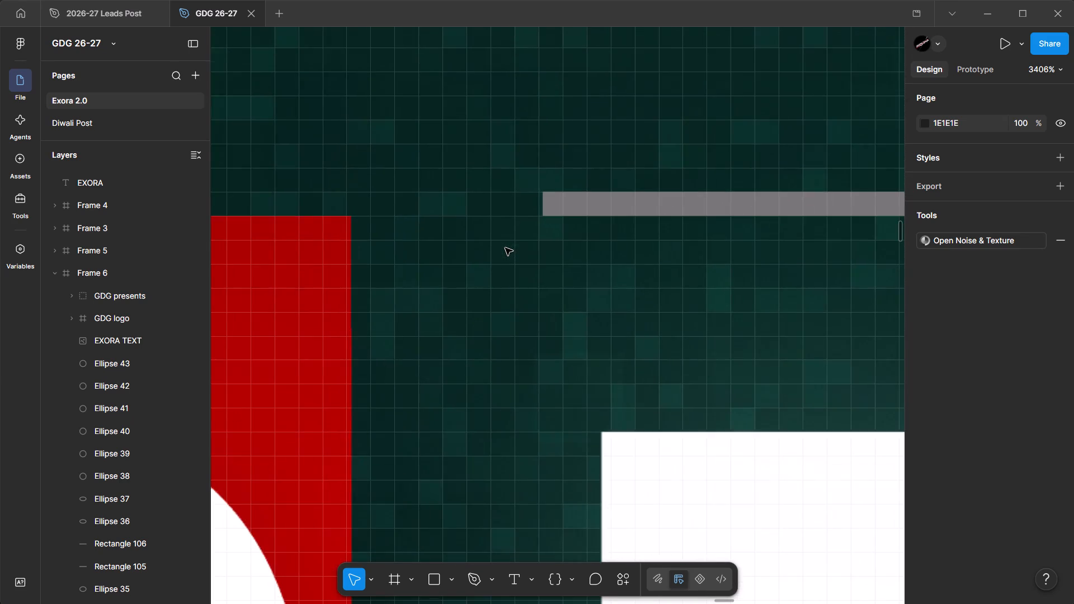
pyautogui.scroll(-4, 505, 248)
pyautogui.keyDown('ctrl'); pyautogui.scroll(3, 505, 248); pyautogui.keyUp('ctrl')
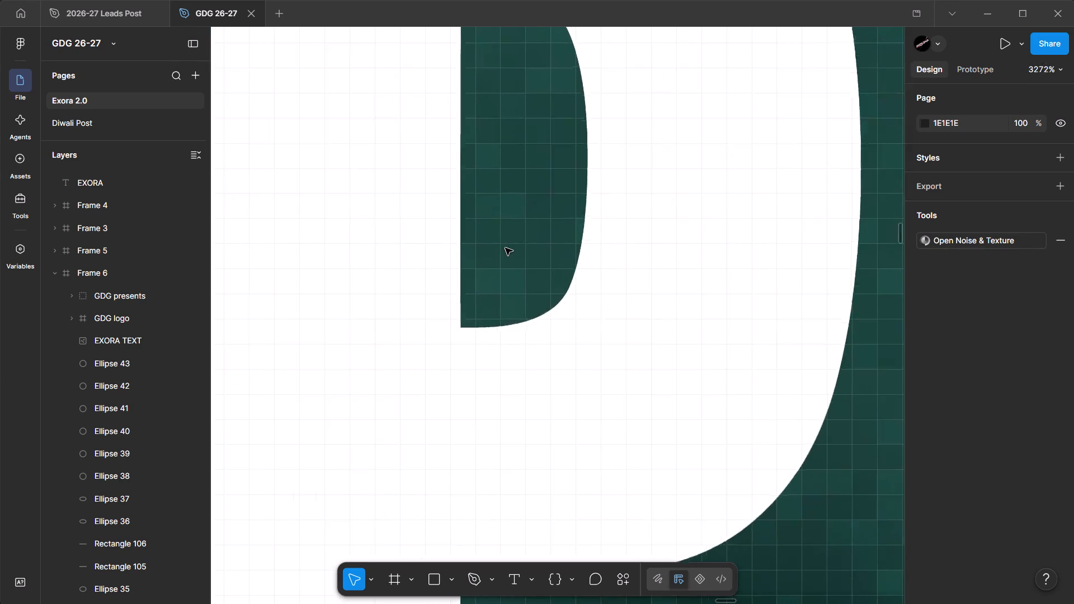
pyautogui.keyDown('ctrl'); pyautogui.scroll(2, 505, 248); pyautogui.keyUp('ctrl')
pyautogui.keyDown('ctrl'); pyautogui.scroll(-5, 505, 248); pyautogui.keyUp('ctrl')
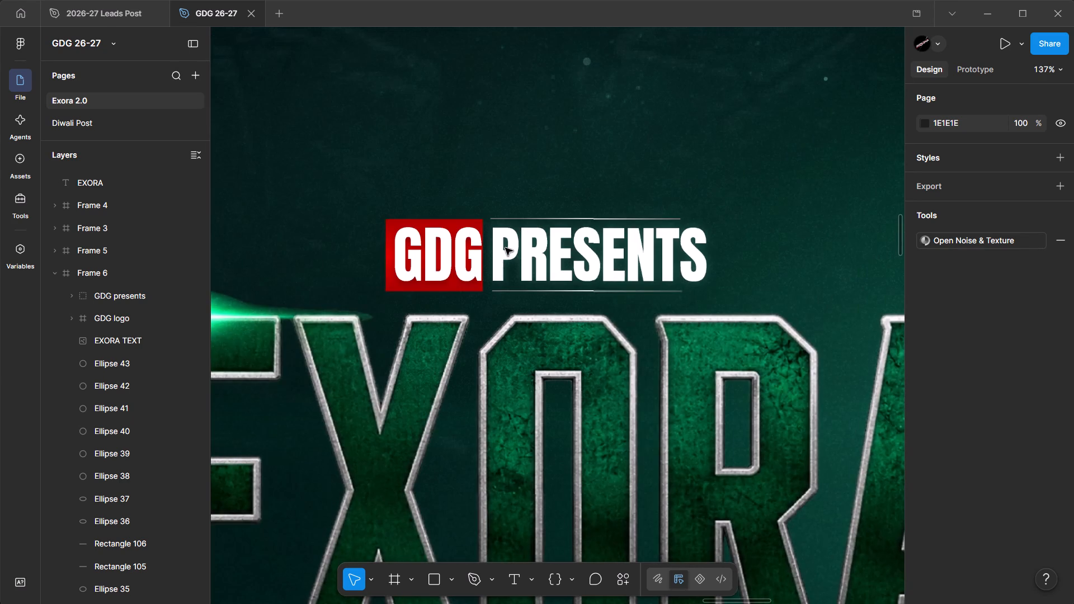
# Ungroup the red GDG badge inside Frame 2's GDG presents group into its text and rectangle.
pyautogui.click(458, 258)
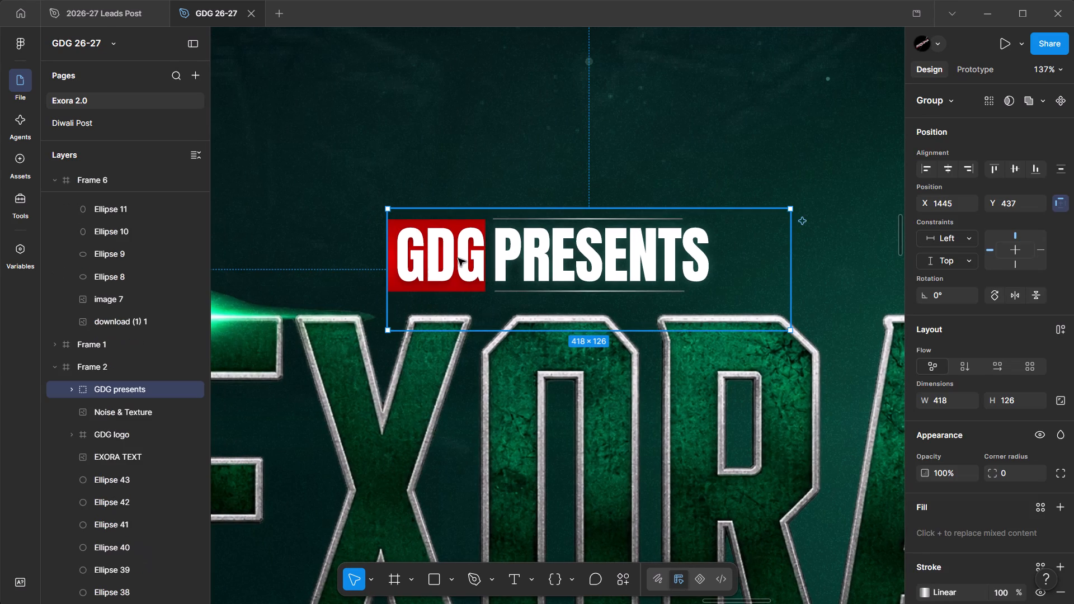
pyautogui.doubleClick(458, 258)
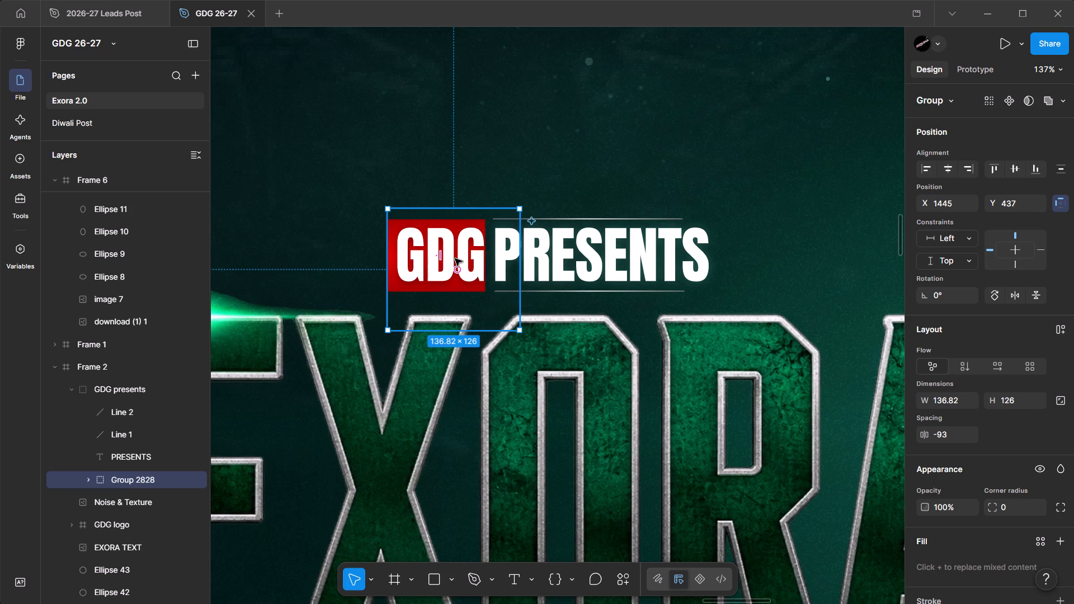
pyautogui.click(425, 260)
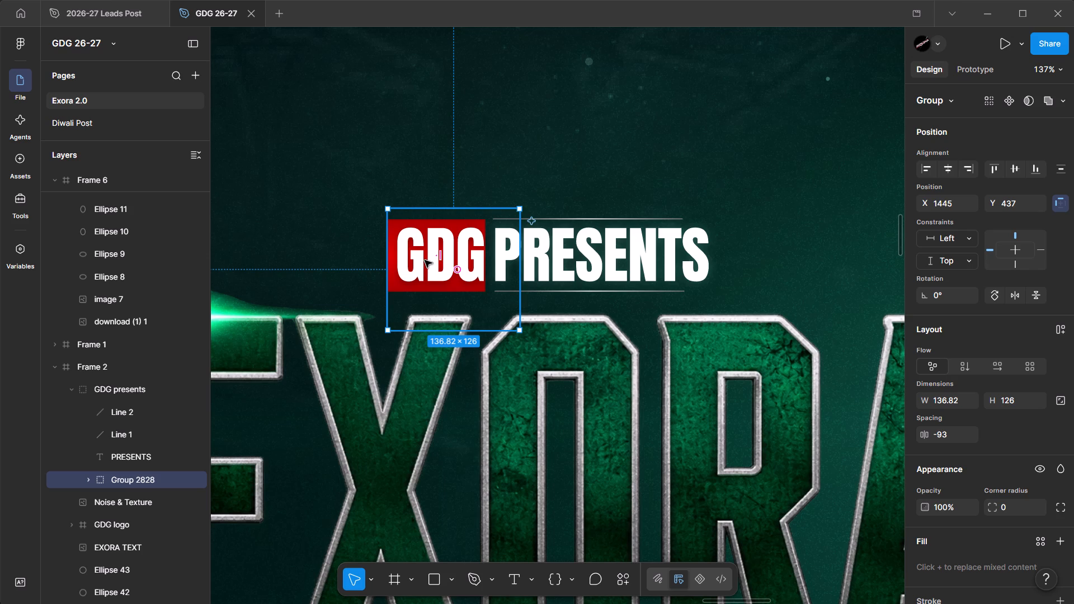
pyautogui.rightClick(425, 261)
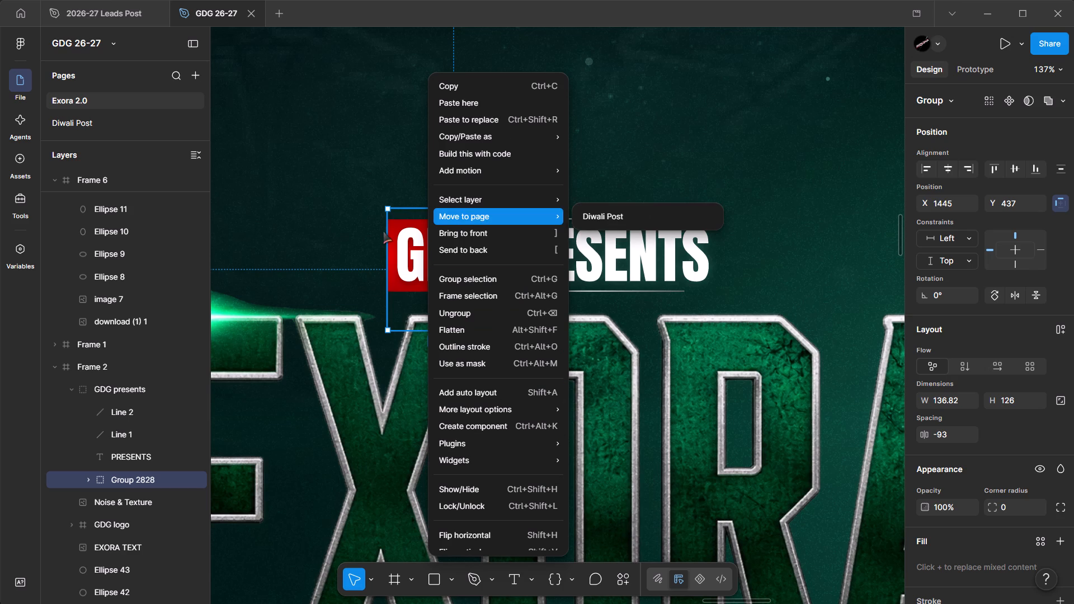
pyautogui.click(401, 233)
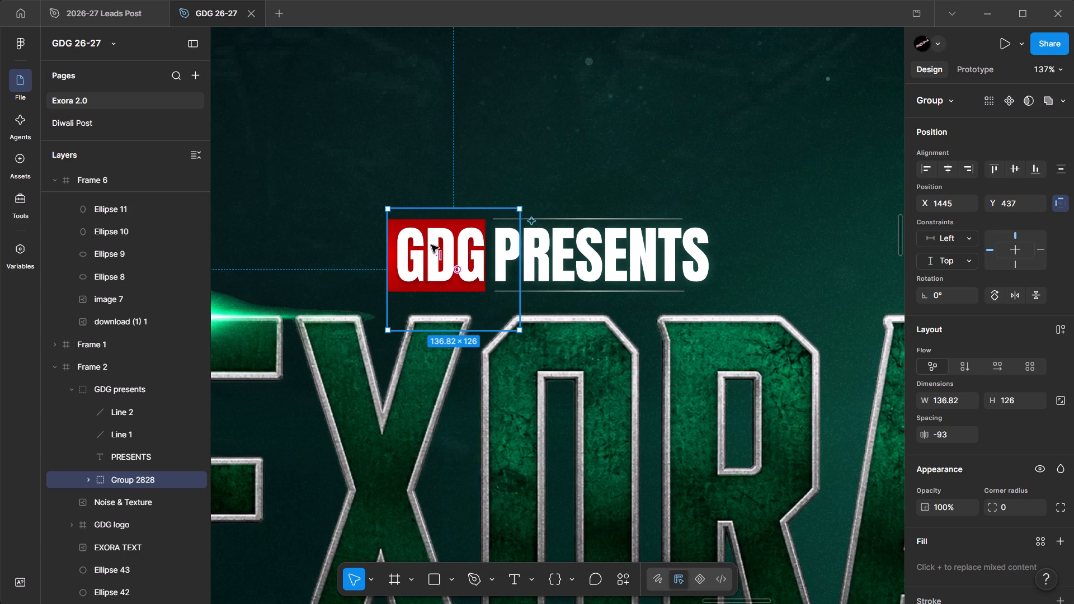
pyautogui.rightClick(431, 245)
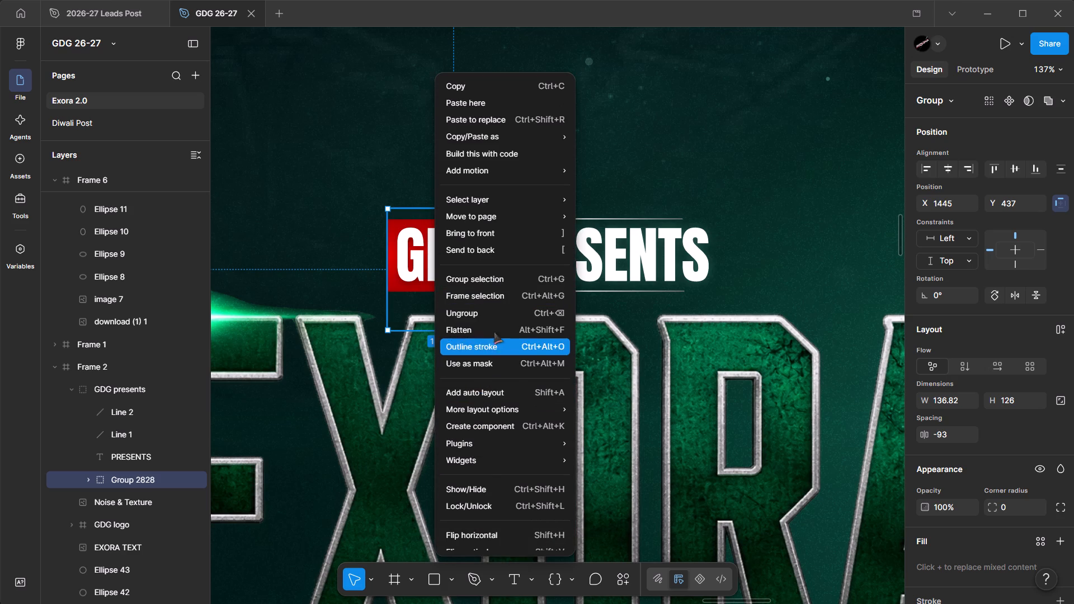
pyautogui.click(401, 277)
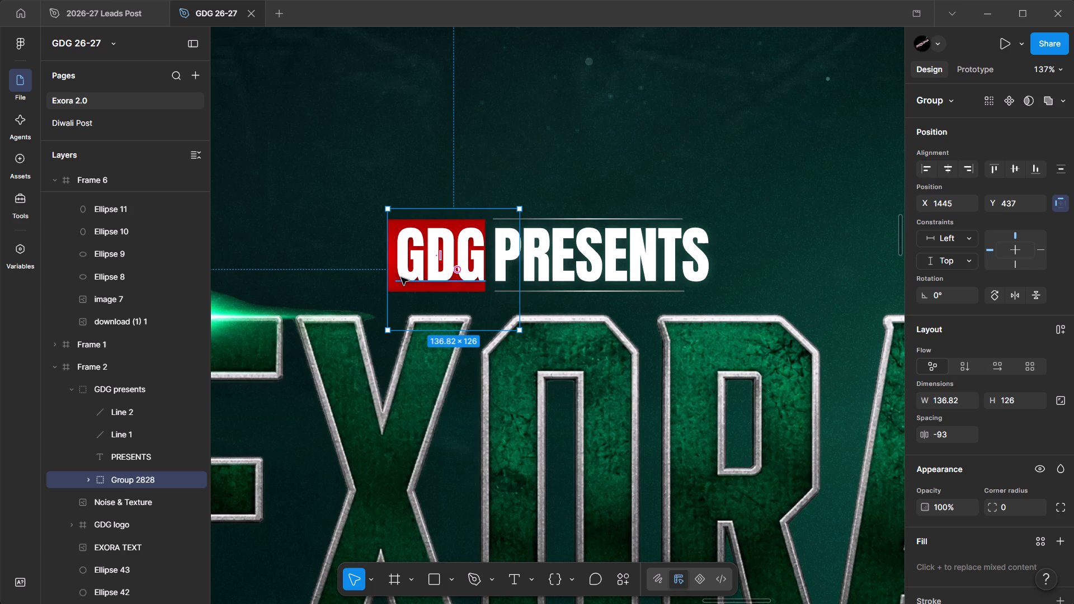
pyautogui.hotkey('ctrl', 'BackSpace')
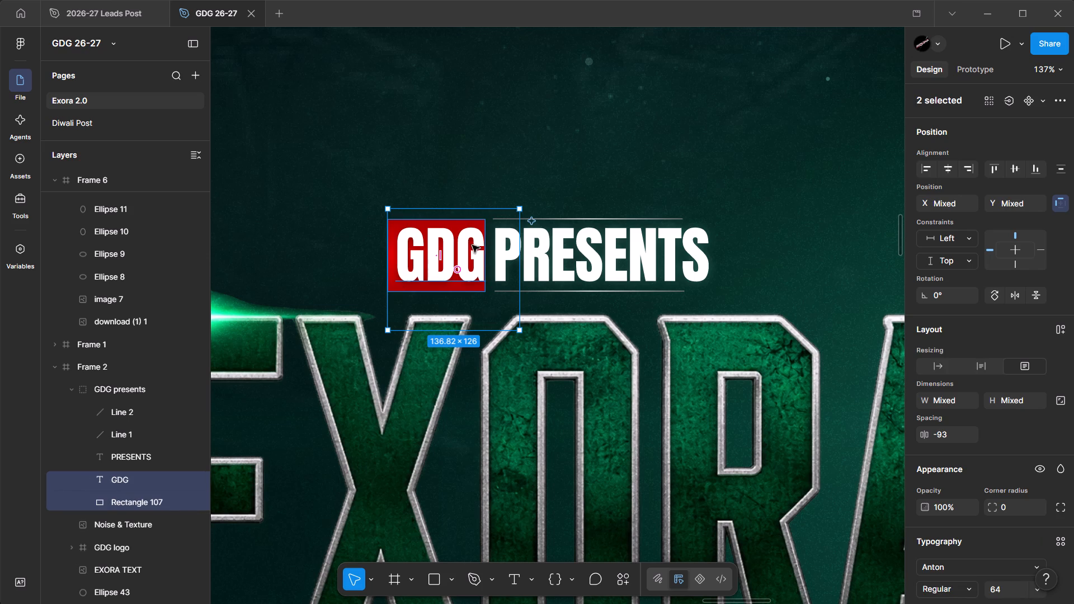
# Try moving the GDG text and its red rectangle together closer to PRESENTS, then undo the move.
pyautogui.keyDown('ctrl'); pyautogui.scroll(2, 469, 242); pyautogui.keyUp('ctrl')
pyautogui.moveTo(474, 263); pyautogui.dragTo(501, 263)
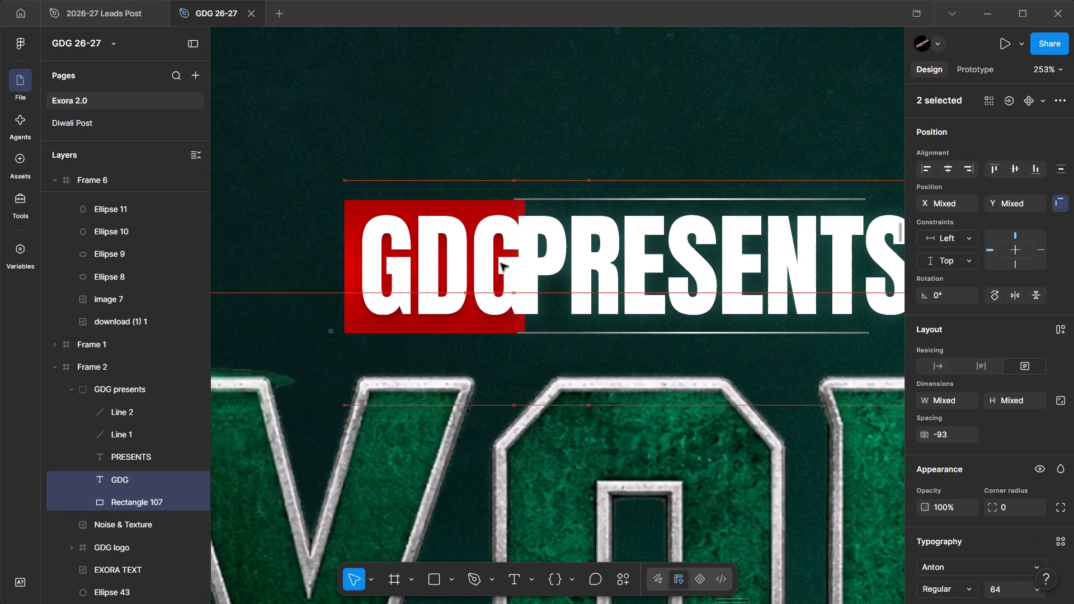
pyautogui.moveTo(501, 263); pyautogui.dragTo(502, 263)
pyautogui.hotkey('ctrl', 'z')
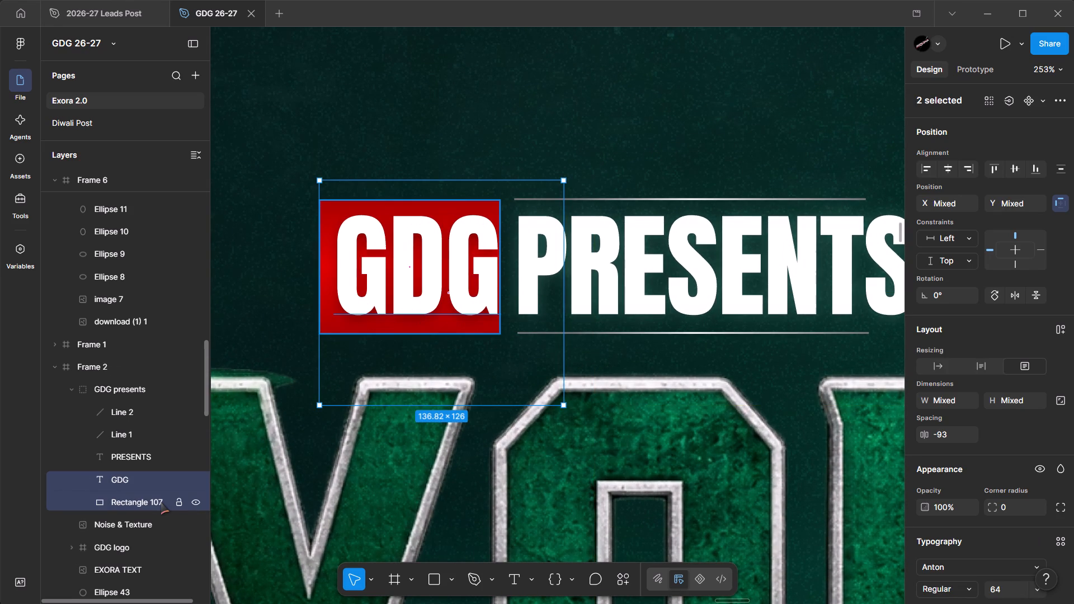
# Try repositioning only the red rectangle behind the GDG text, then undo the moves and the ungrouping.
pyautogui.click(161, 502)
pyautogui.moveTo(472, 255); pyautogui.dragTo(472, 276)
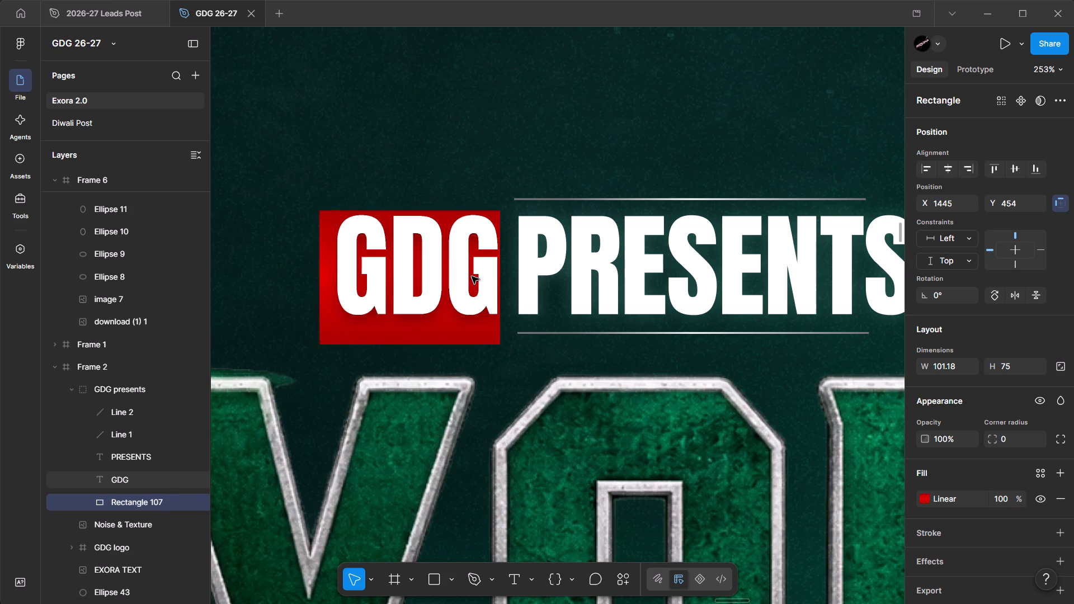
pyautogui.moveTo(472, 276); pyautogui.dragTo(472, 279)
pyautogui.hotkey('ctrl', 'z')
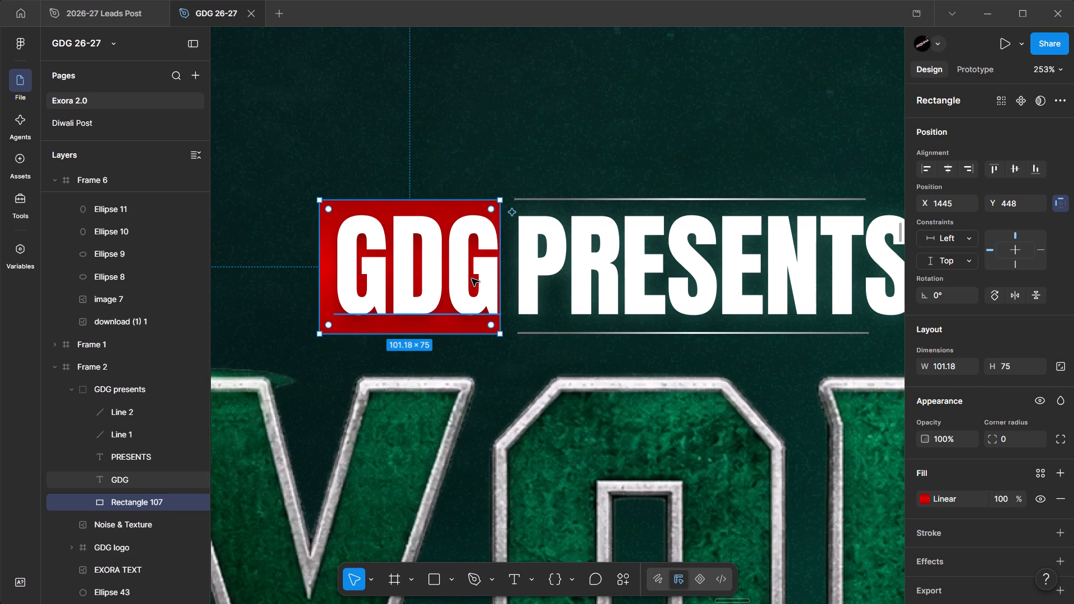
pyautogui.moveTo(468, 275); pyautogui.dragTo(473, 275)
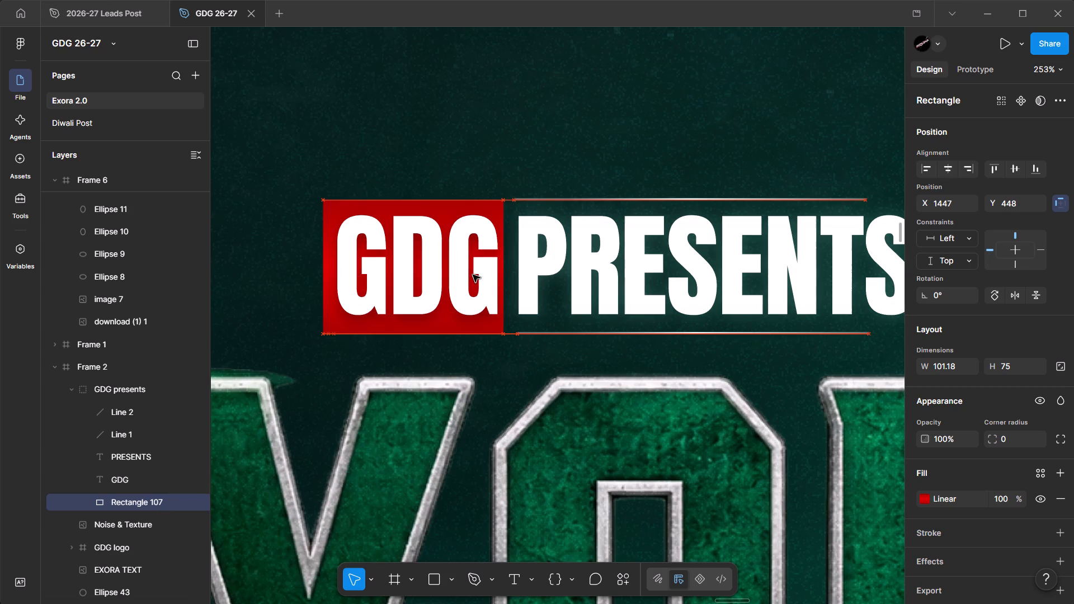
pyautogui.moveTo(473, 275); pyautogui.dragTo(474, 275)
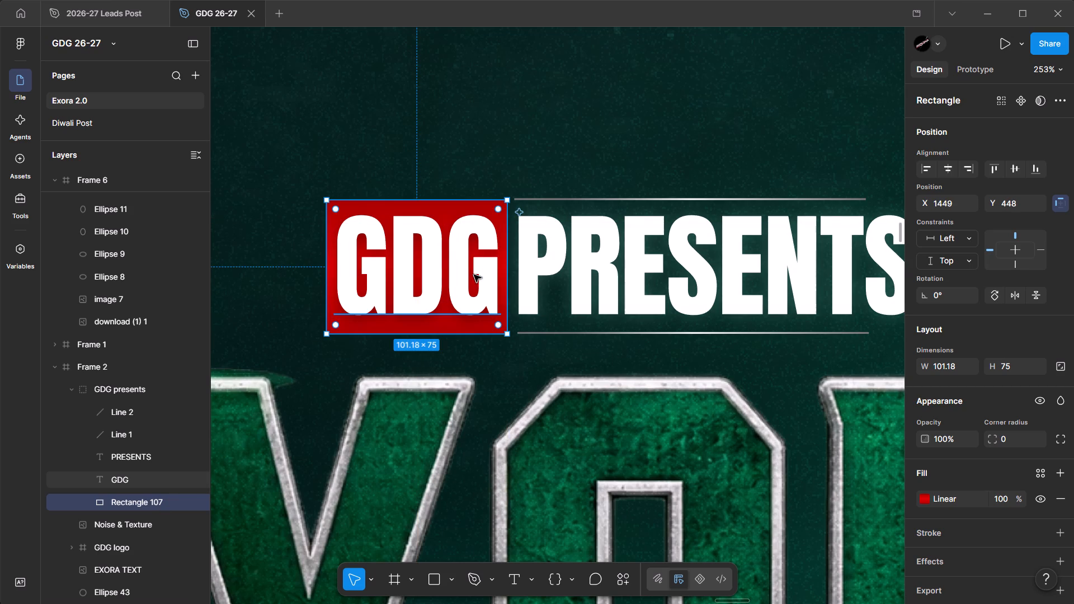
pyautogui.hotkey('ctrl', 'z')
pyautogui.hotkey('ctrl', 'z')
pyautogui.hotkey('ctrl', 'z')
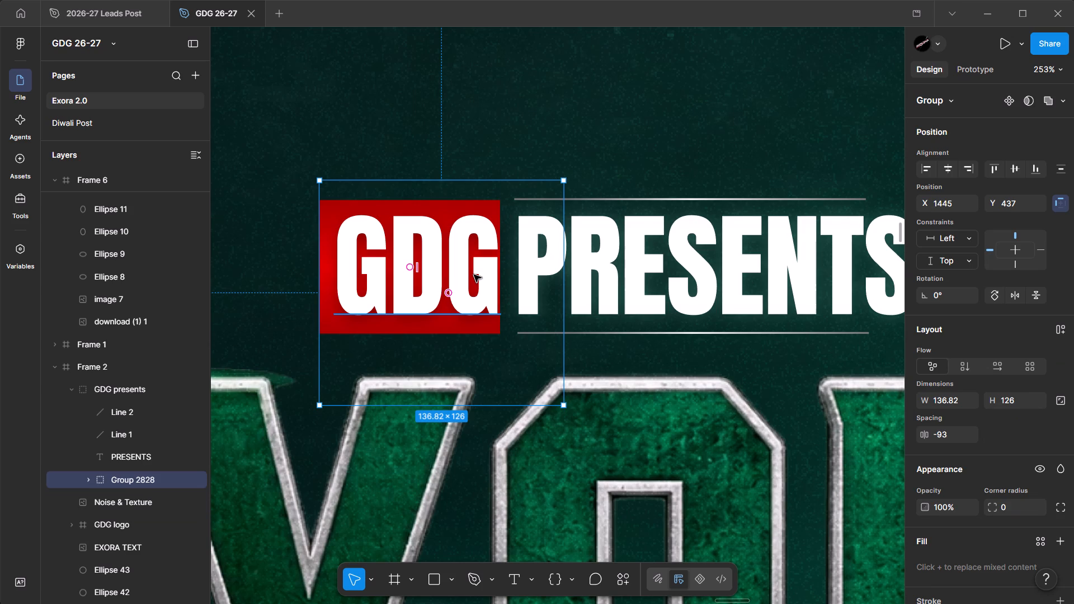
# Centre the GDG text layer horizontally and vertically within Group 2828.
pyautogui.click(90, 476)
pyautogui.click(123, 503)
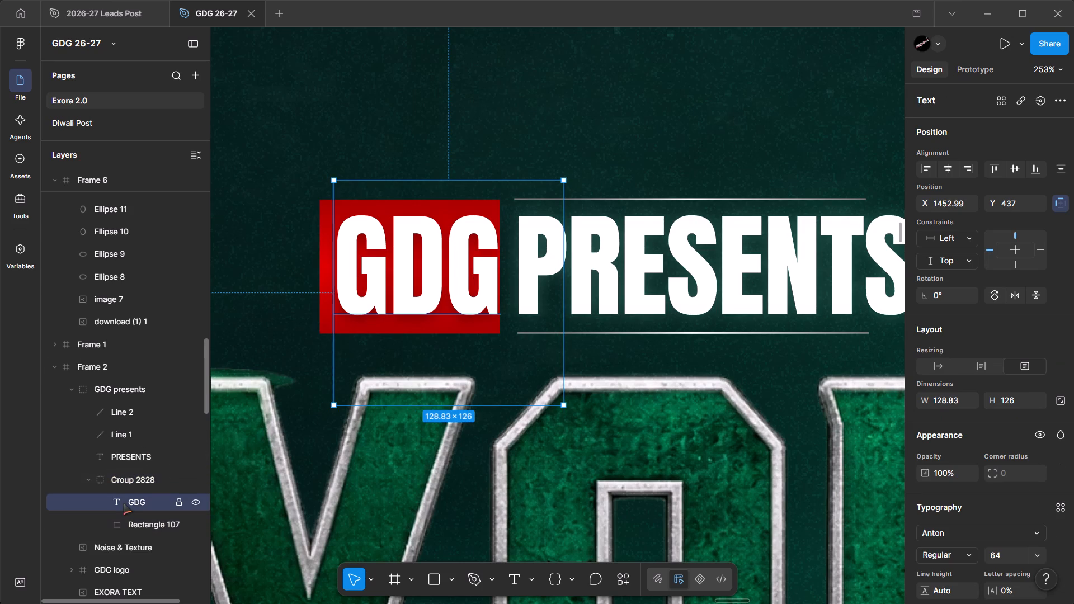
pyautogui.click(946, 166)
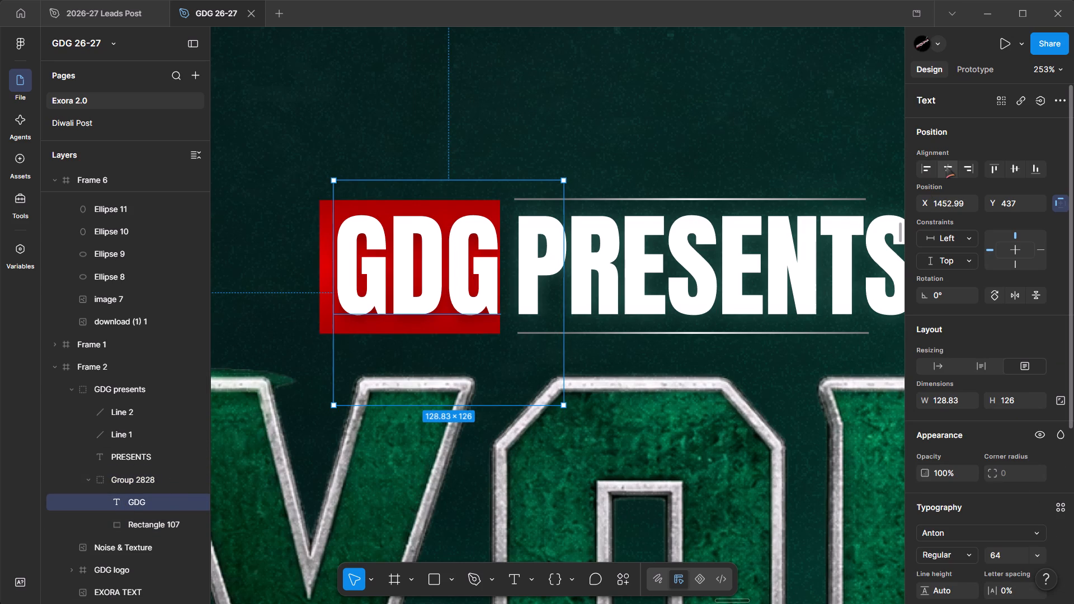
pyautogui.click(1011, 164)
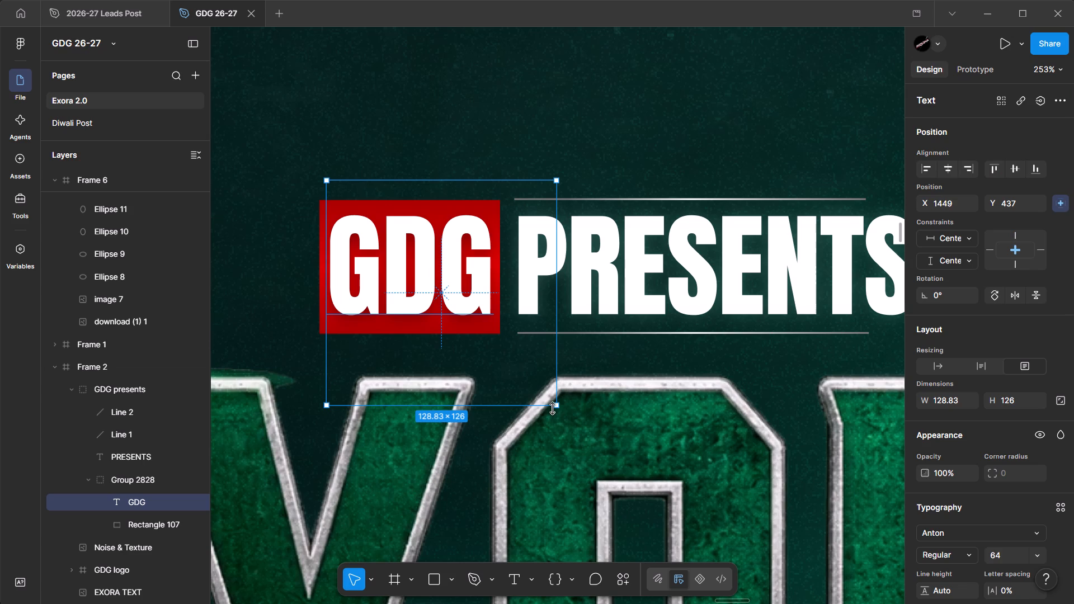
# Shrink the GDG text box to 97 × 75 and centre it horizontally and vertically in its badge group.
pyautogui.moveTo(557, 406); pyautogui.dragTo(478, 346)
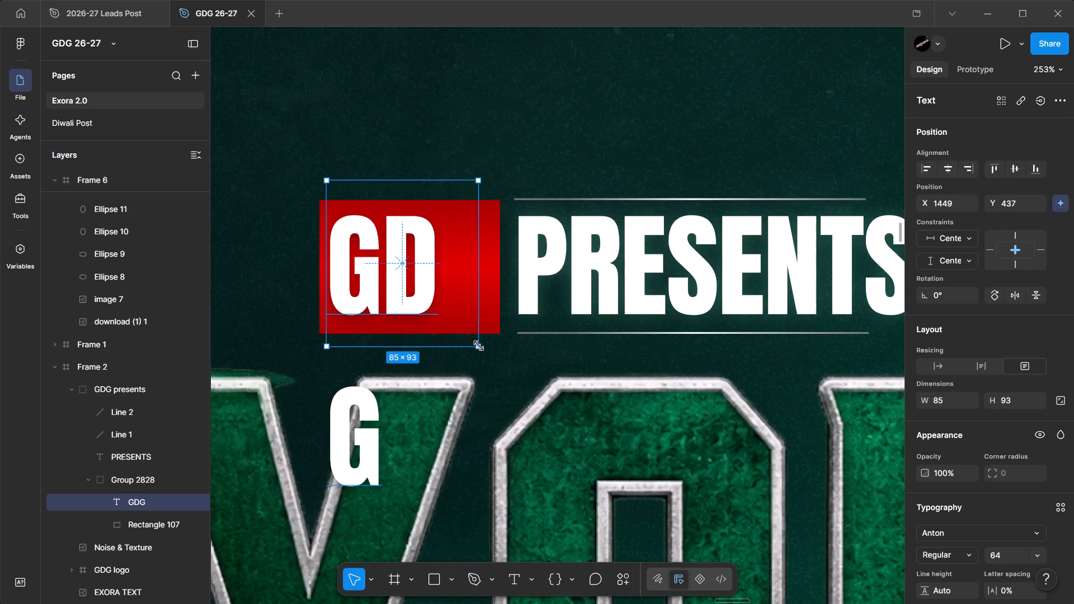
pyautogui.moveTo(478, 346); pyautogui.dragTo(501, 329)
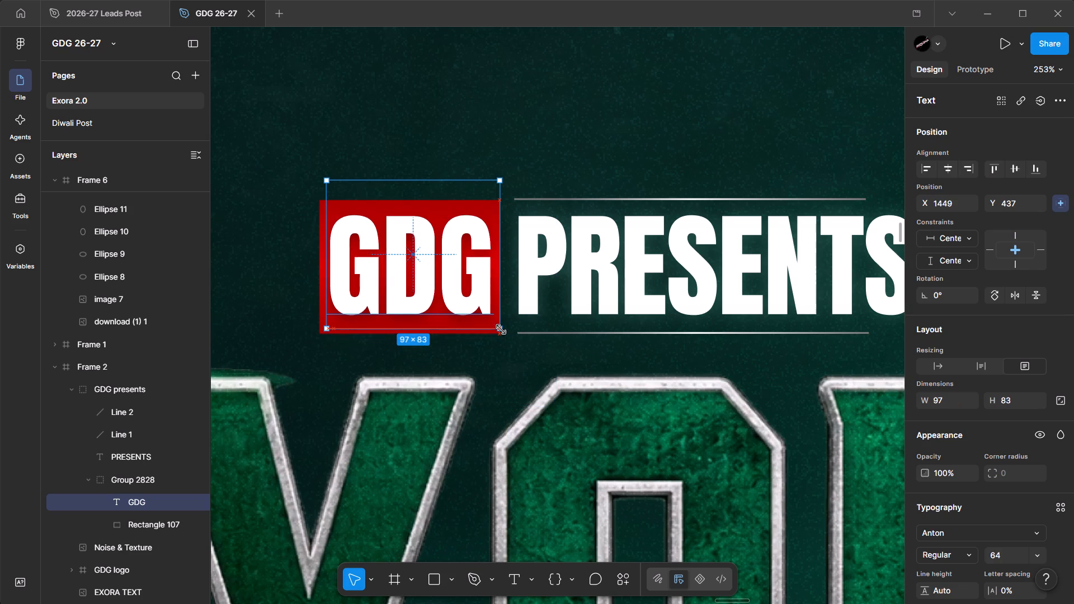
pyautogui.moveTo(501, 329); pyautogui.dragTo(501, 329)
pyautogui.moveTo(501, 329); pyautogui.dragTo(501, 326)
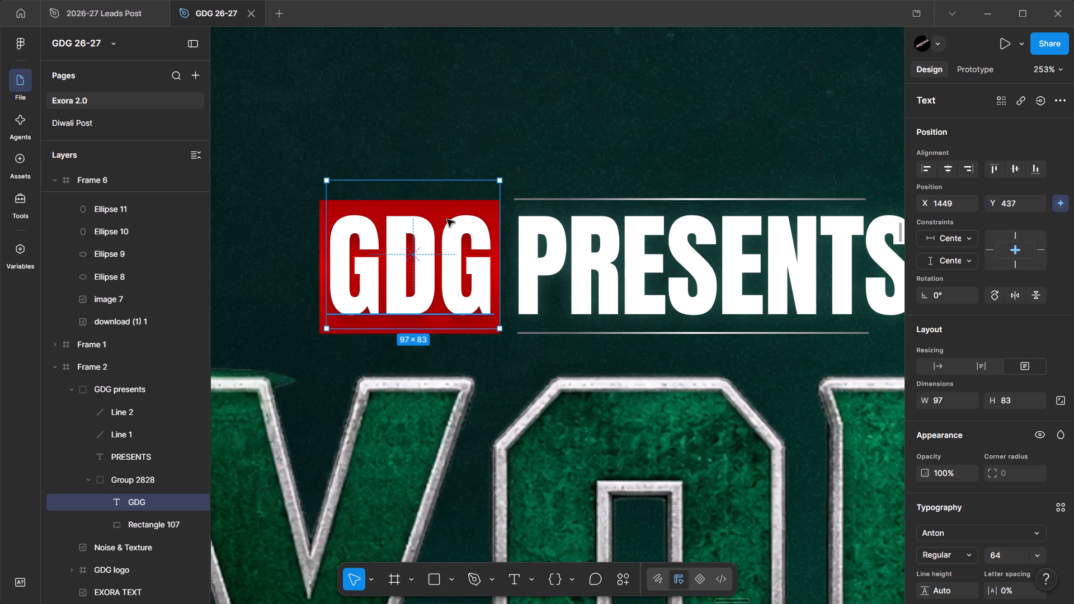
pyautogui.moveTo(436, 180); pyautogui.dragTo(436, 195)
pyautogui.click(436, 195)
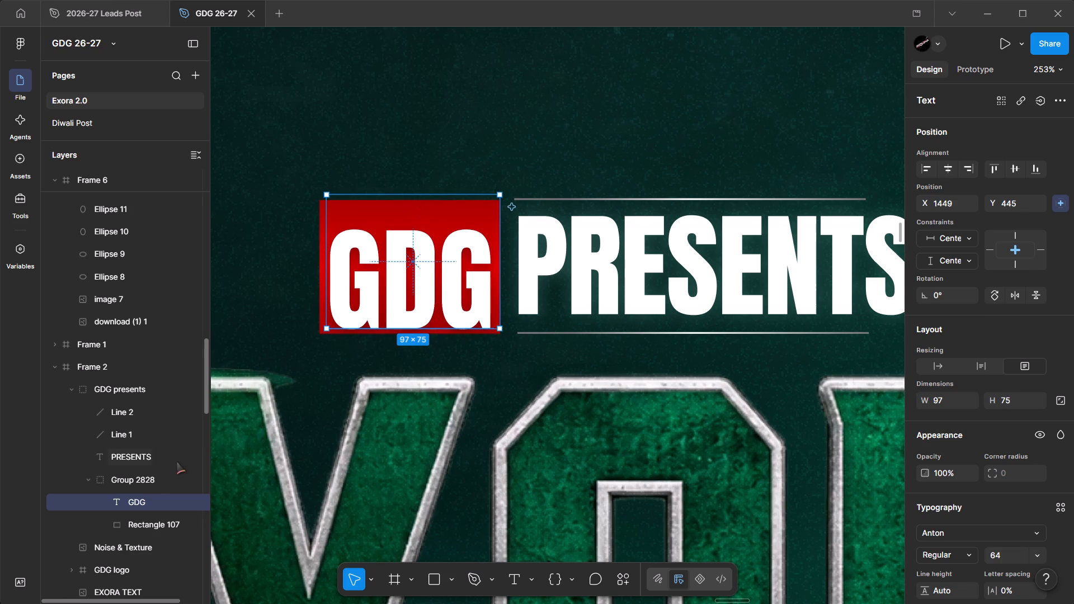
pyautogui.click(958, 171)
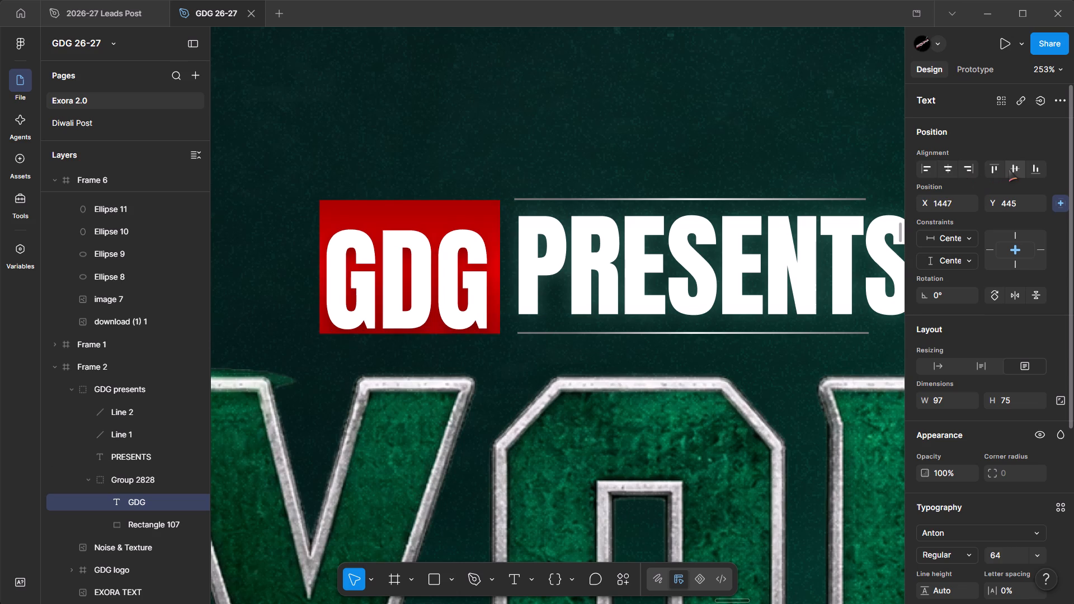
pyautogui.click(1009, 169)
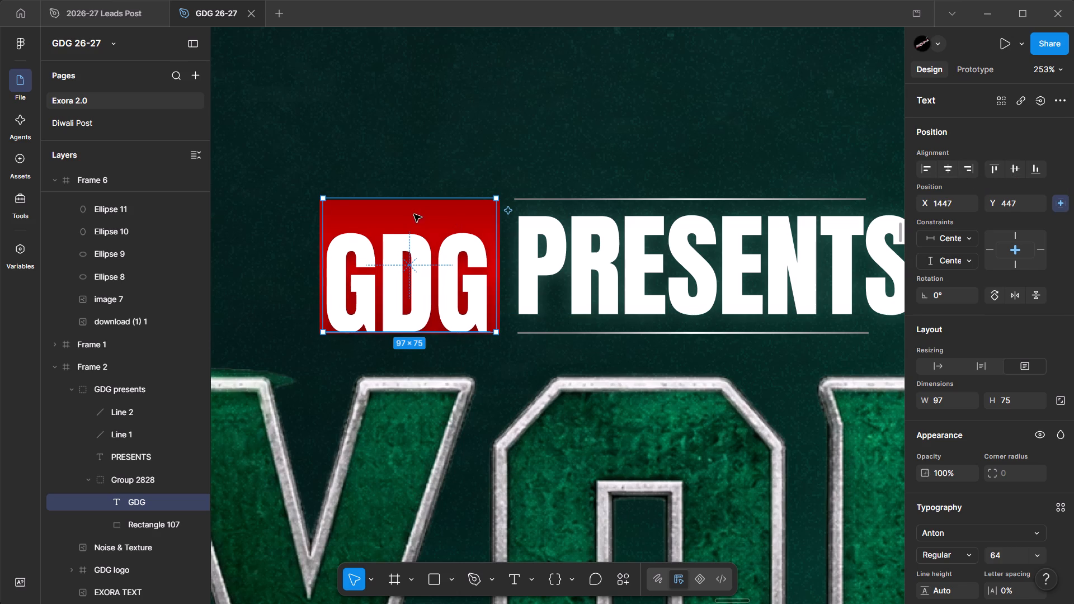
# Extend the GDG text box upward to a height of 85 and re-centre it in the badge group.
pyautogui.moveTo(417, 200); pyautogui.dragTo(413, 178)
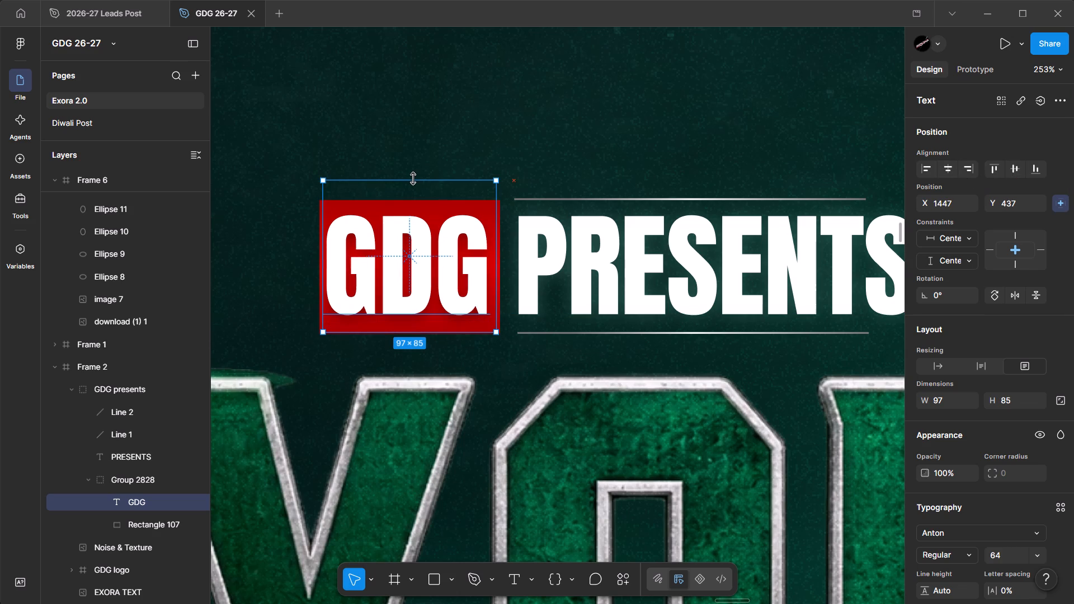
pyautogui.moveTo(413, 178); pyautogui.dragTo(413, 180)
pyautogui.click(946, 166)
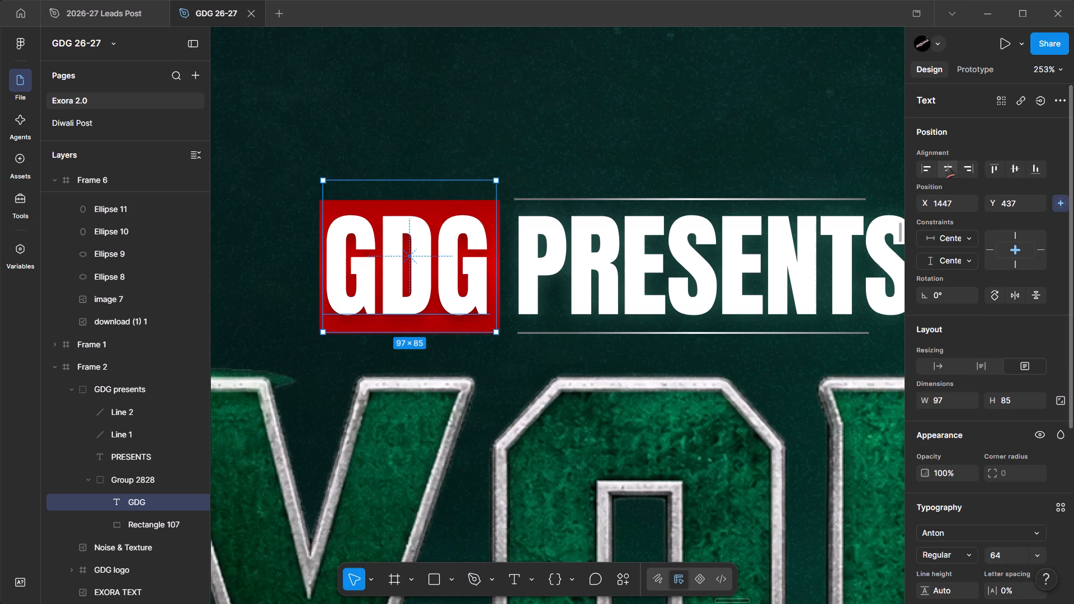
pyautogui.click(1015, 167)
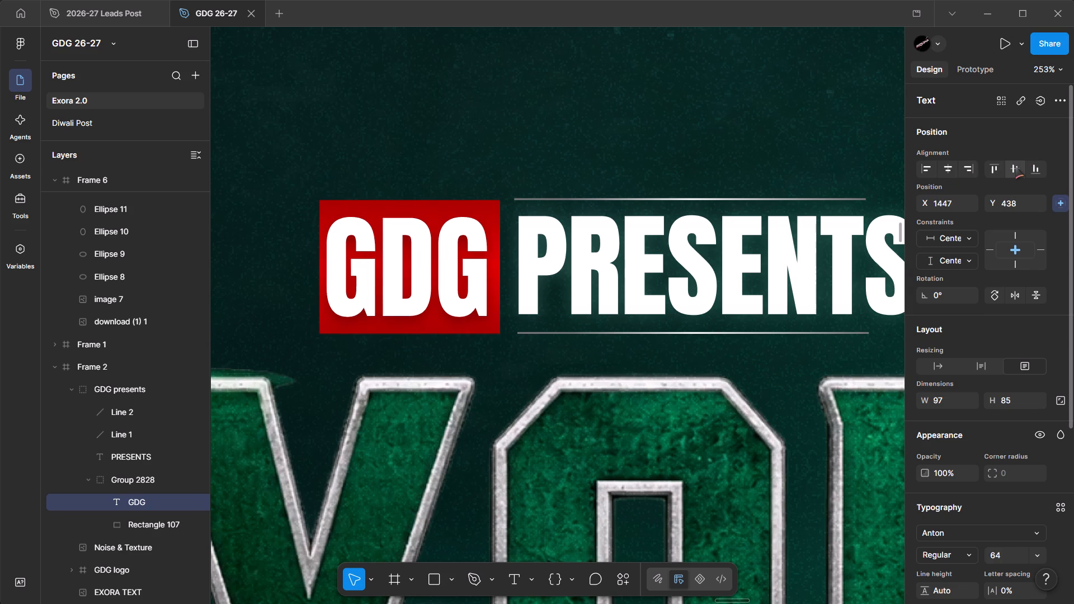
pyautogui.click(492, 136)
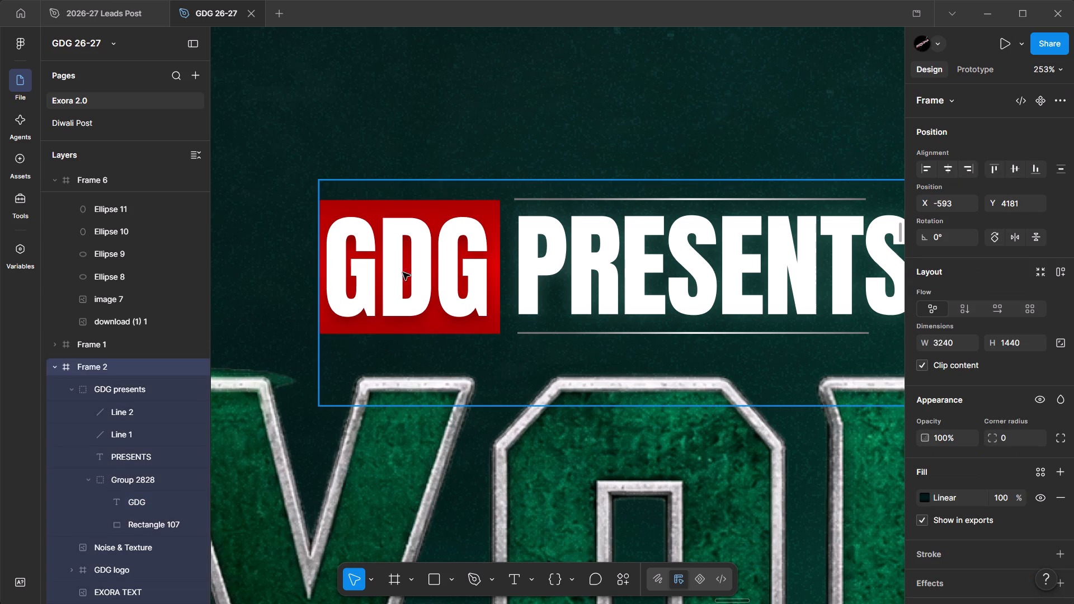
# Examine the GDG badge, the PRESENTS lettering and its divider lines up close, then within the whole Frame 2 banner.
pyautogui.keyDown('ctrl'); pyautogui.scroll(1, 398, 275); pyautogui.keyUp('ctrl')
pyautogui.keyDown('ctrl'); pyautogui.scroll(-2, 398, 275); pyautogui.keyUp('ctrl')
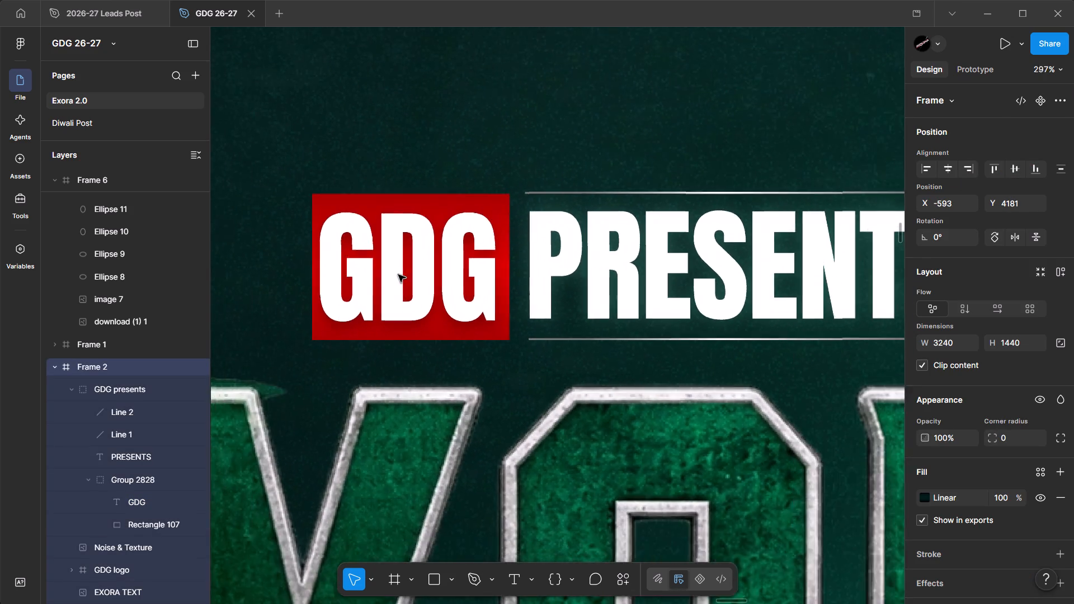
pyautogui.keyDown('ctrl'); pyautogui.scroll(-1, 398, 275); pyautogui.keyUp('ctrl')
pyautogui.scroll(-1, 398, 275)
pyautogui.keyDown('ctrl'); pyautogui.scroll(1, 709, 243); pyautogui.keyUp('ctrl')
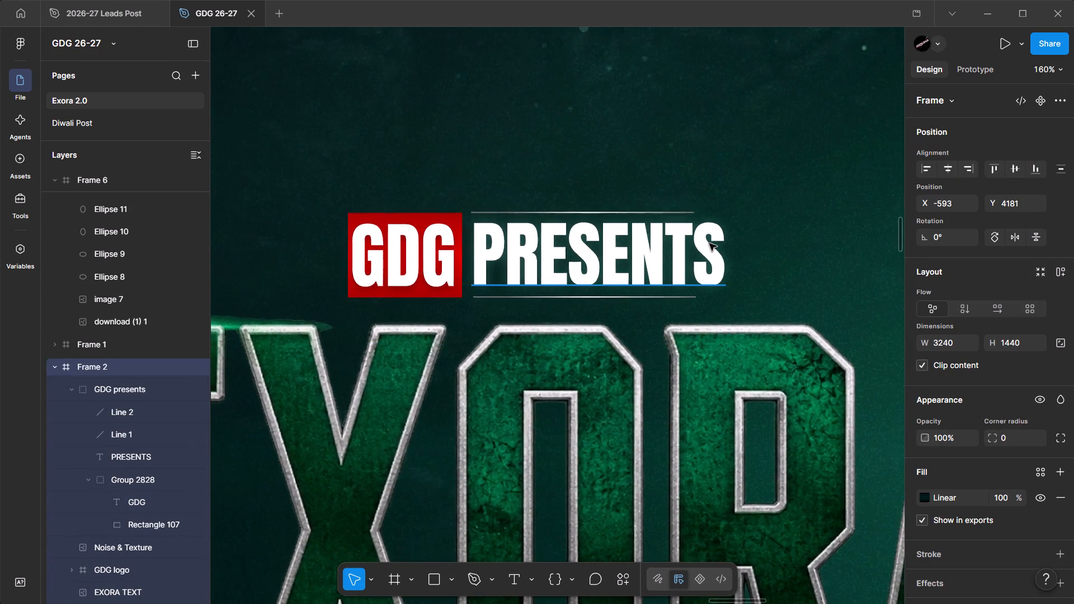
pyautogui.keyDown('ctrl'); pyautogui.scroll(2, 709, 243); pyautogui.keyUp('ctrl')
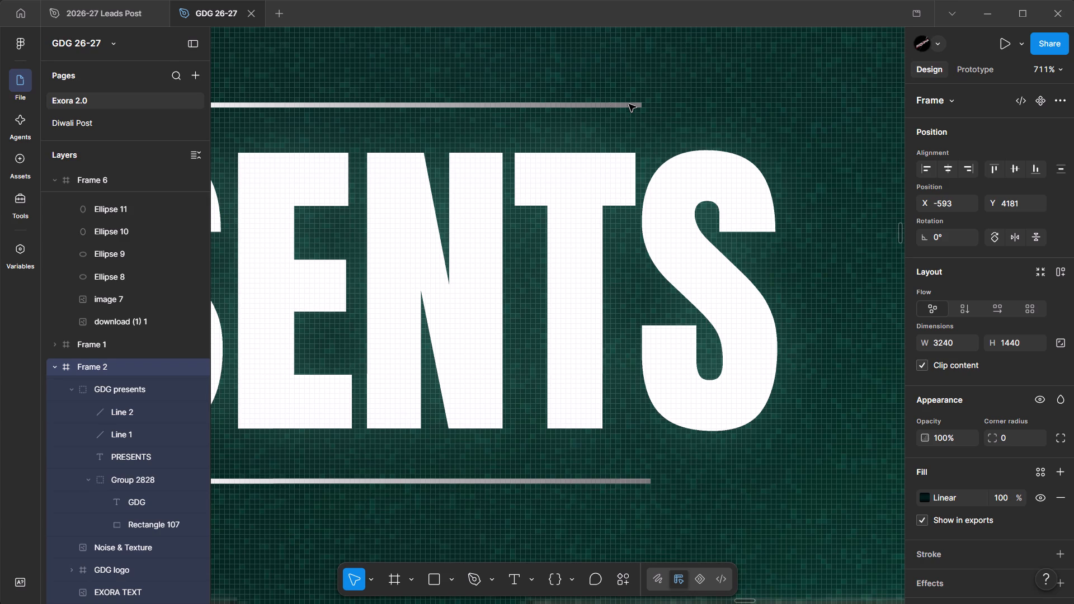
pyautogui.keyDown('ctrl'); pyautogui.scroll(-10, 647, 240); pyautogui.keyUp('ctrl')
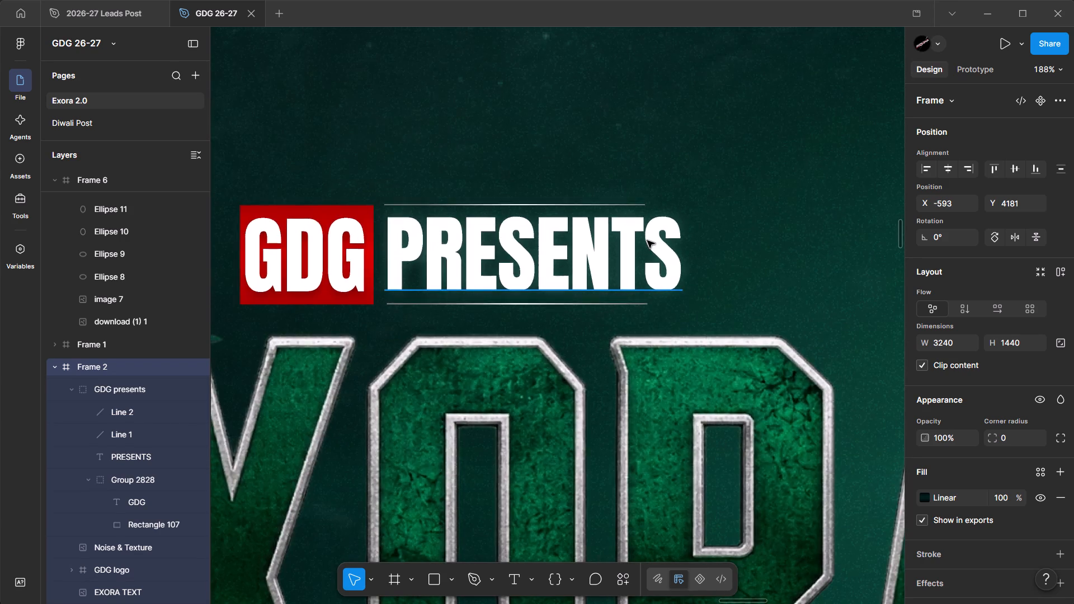
pyautogui.keyDown('ctrl'); pyautogui.scroll(-2, 647, 240); pyautogui.keyUp('ctrl')
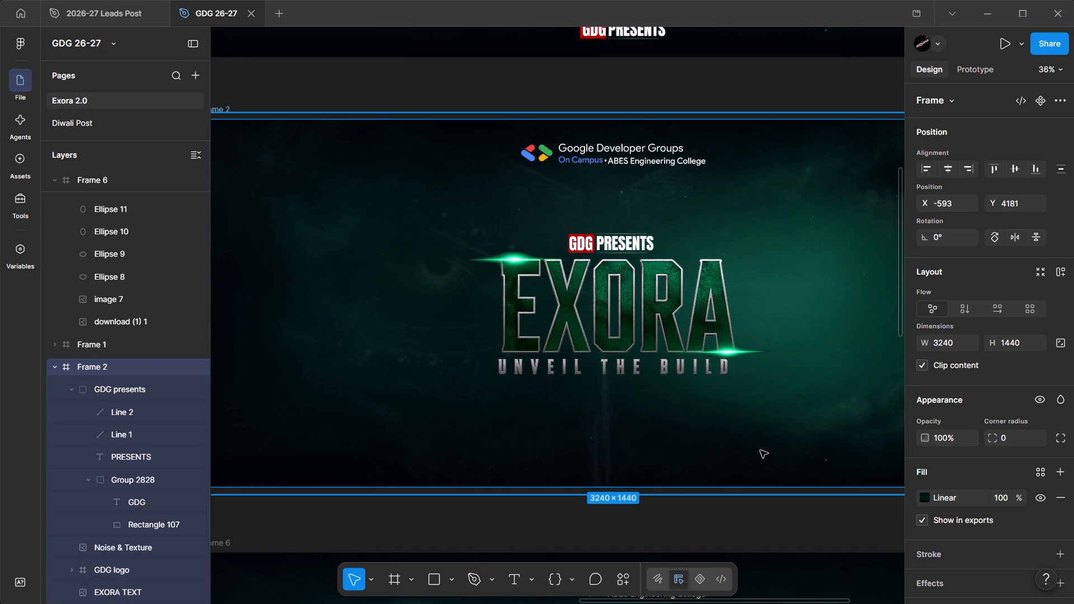
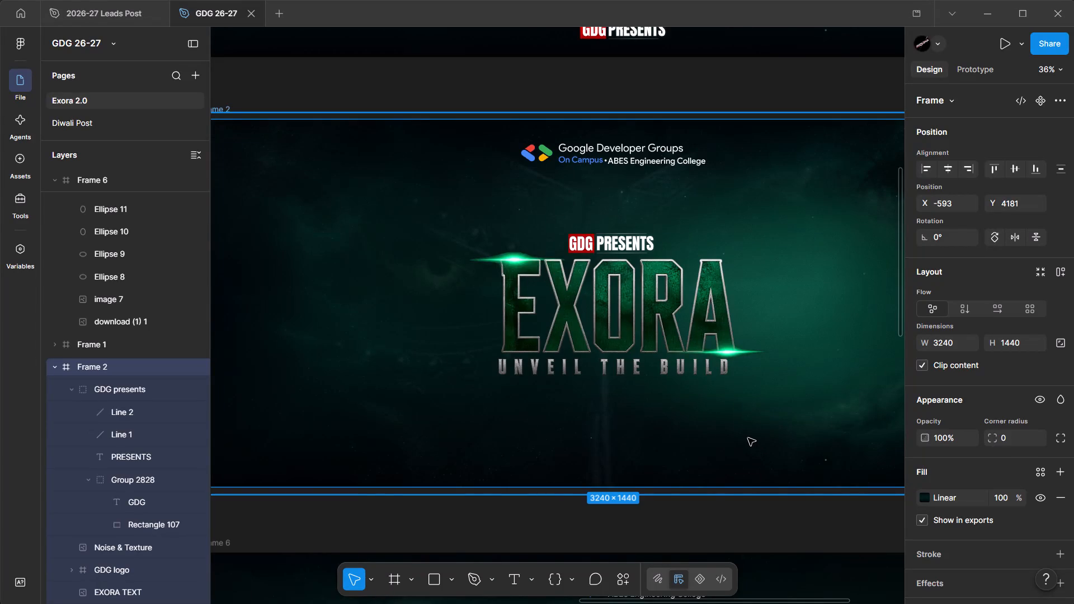
# Examine the texture and metallic outline of Frame 2's EXORA title up close, then review the banner as a whole and clear the selection.
pyautogui.keyDown('ctrl'); pyautogui.scroll(2, 696, 346); pyautogui.keyUp('ctrl')
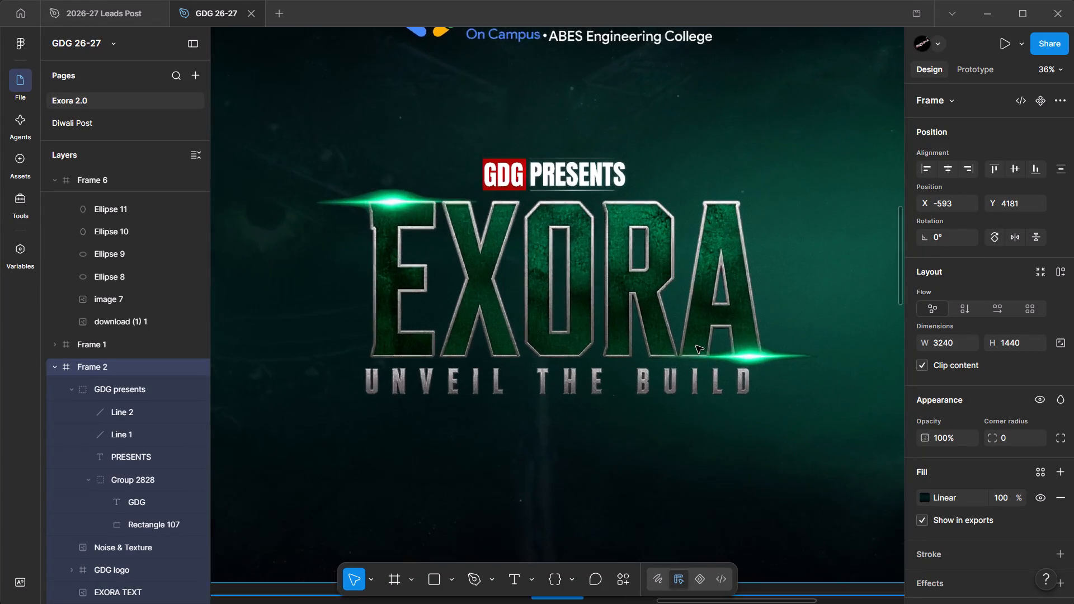
pyautogui.keyDown('ctrl'); pyautogui.scroll(2, 696, 346); pyautogui.keyUp('ctrl')
pyautogui.scroll(1, 578, 202)
pyautogui.keyDown('ctrl'); pyautogui.scroll(3, 578, 202); pyautogui.keyUp('ctrl')
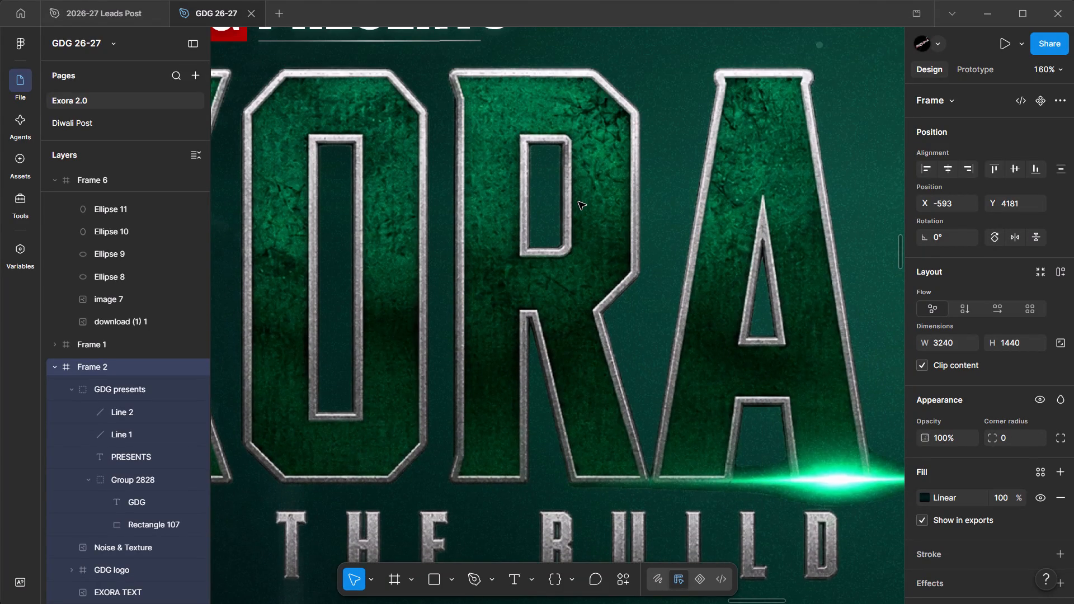
pyautogui.keyDown('ctrl'); pyautogui.scroll(2, 578, 202); pyautogui.keyUp('ctrl')
pyautogui.scroll(-2, 578, 202)
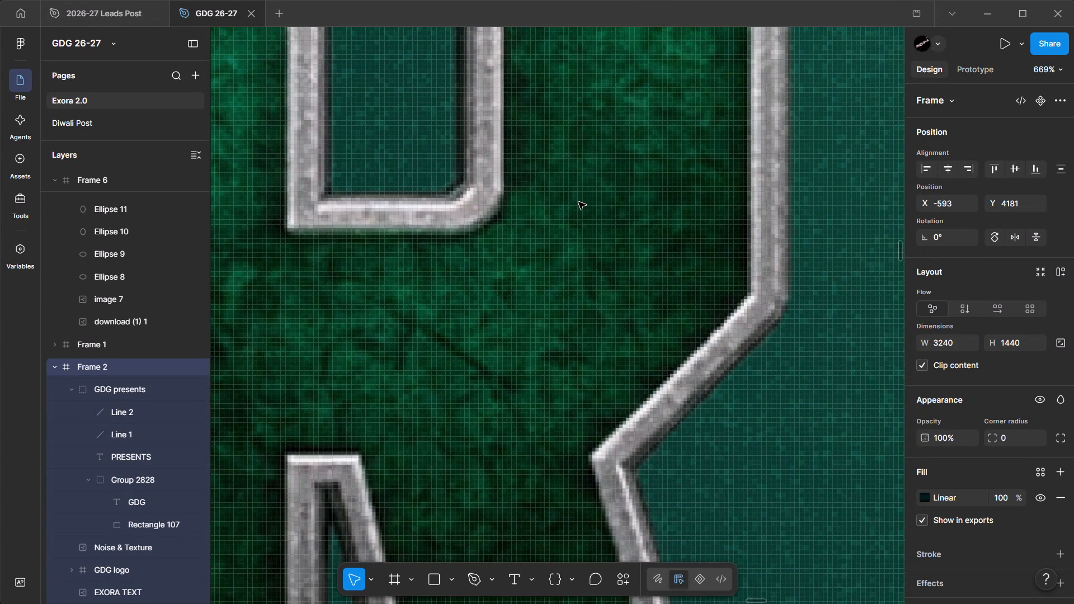
pyautogui.keyDown('ctrl'); pyautogui.scroll(-3, 578, 202); pyautogui.keyUp('ctrl')
pyautogui.scroll(-1, 578, 202)
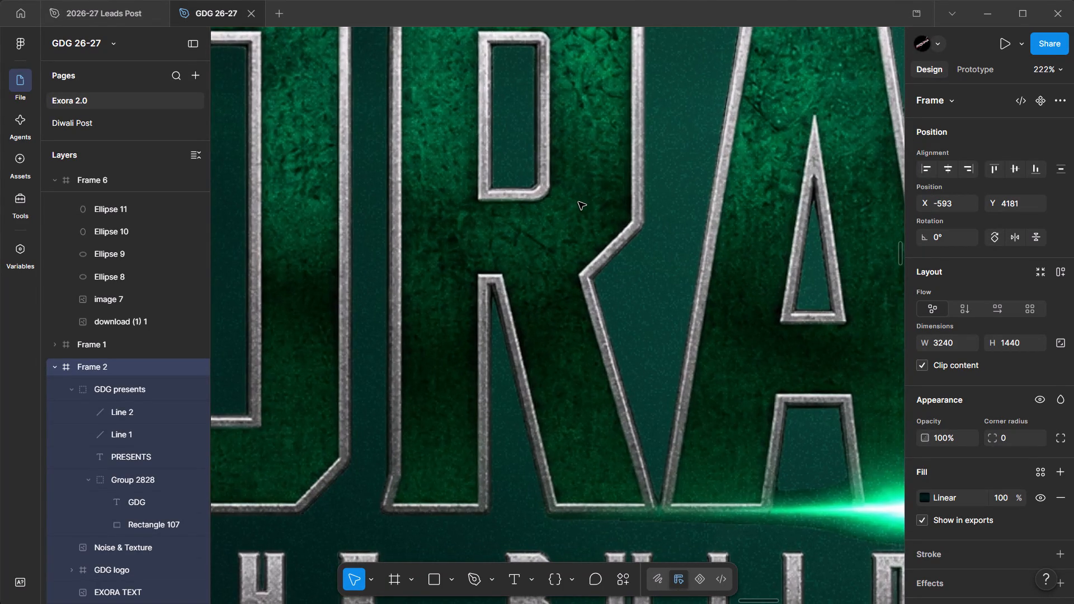
pyautogui.scroll(-1, 578, 202)
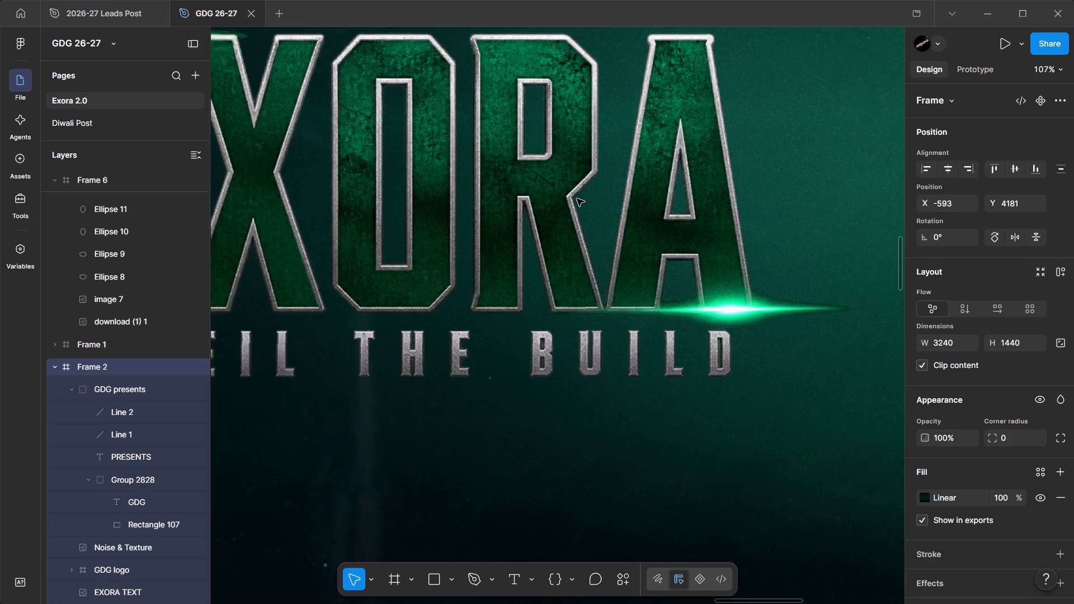
pyautogui.scroll(1, 577, 199)
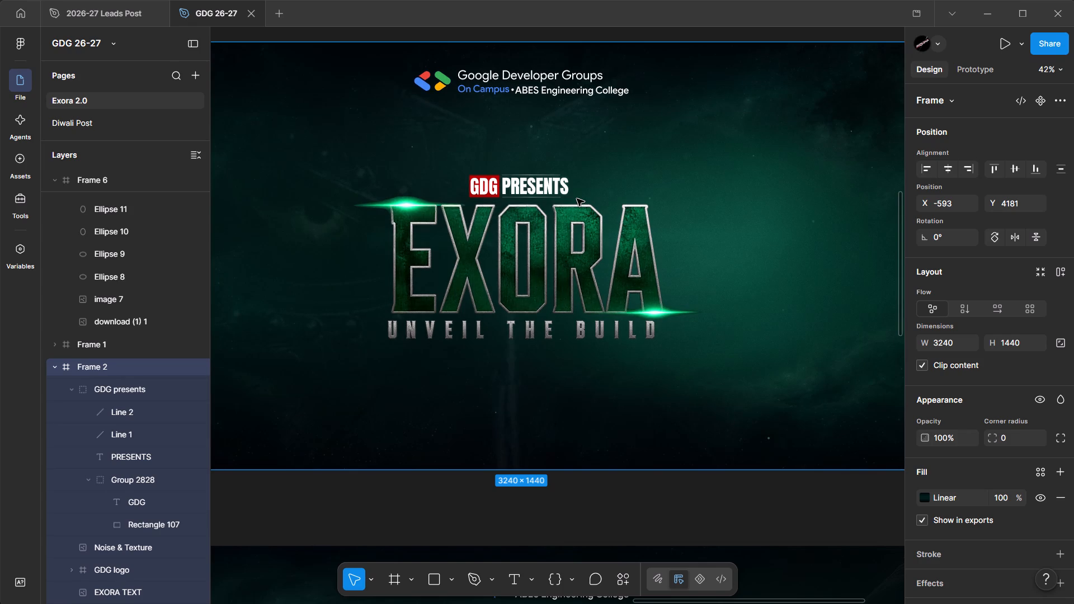
pyautogui.click(814, 214)
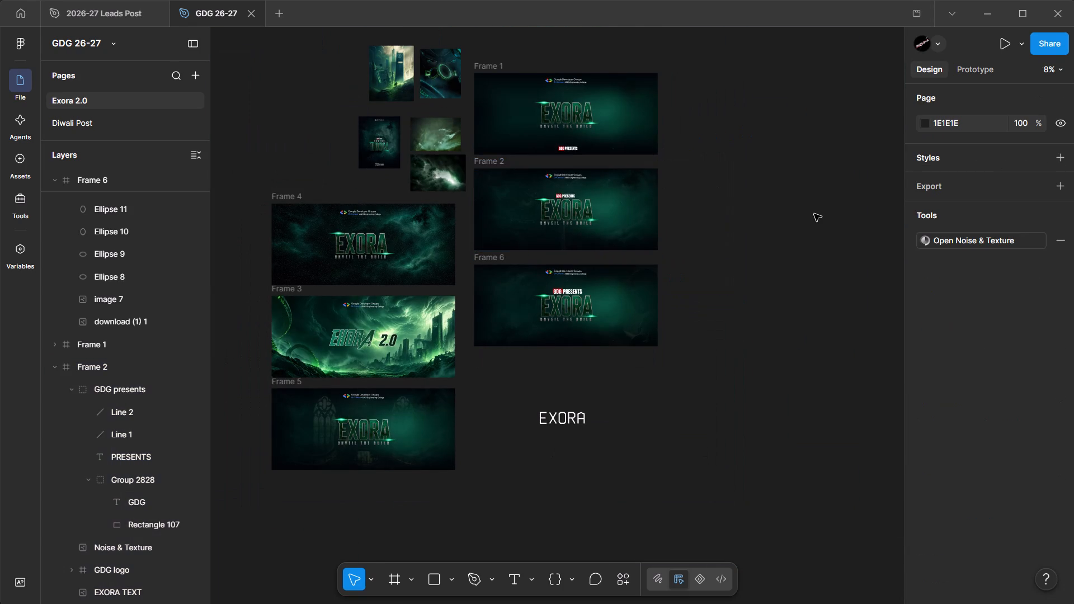
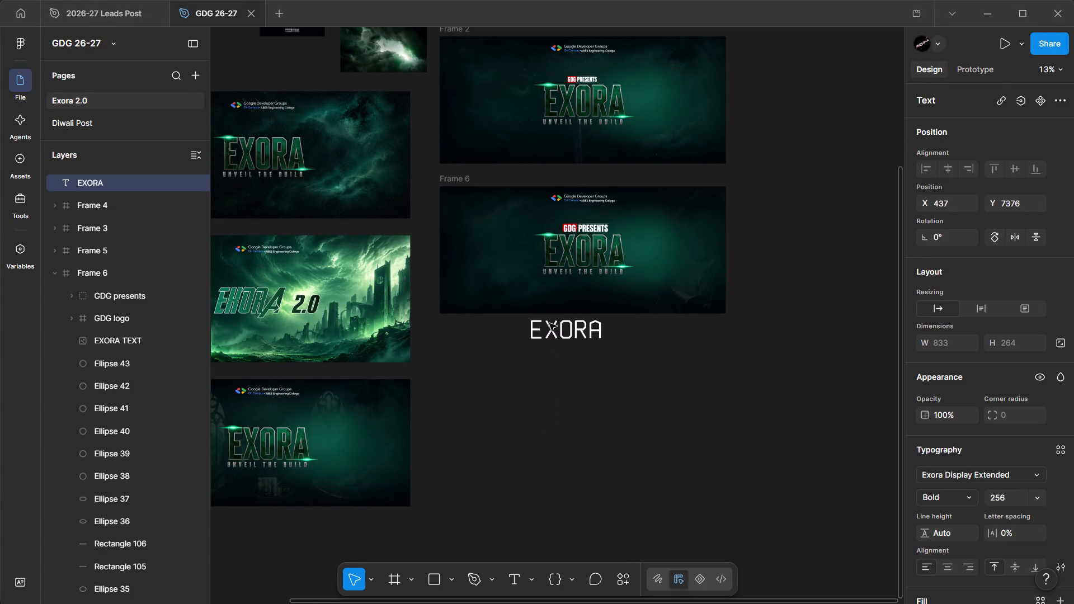
# Select the EXORA 2.0 title in Frame 3 and review it alongside Frame 5's EXORA lettering.
pyautogui.hscroll(1, 336, 307)
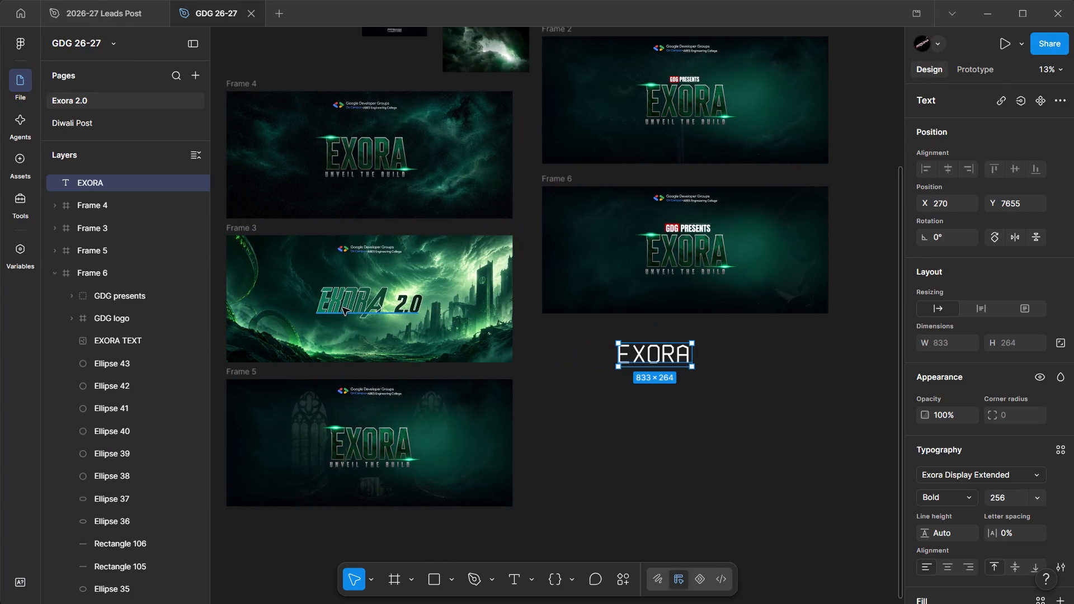
pyautogui.click(342, 299)
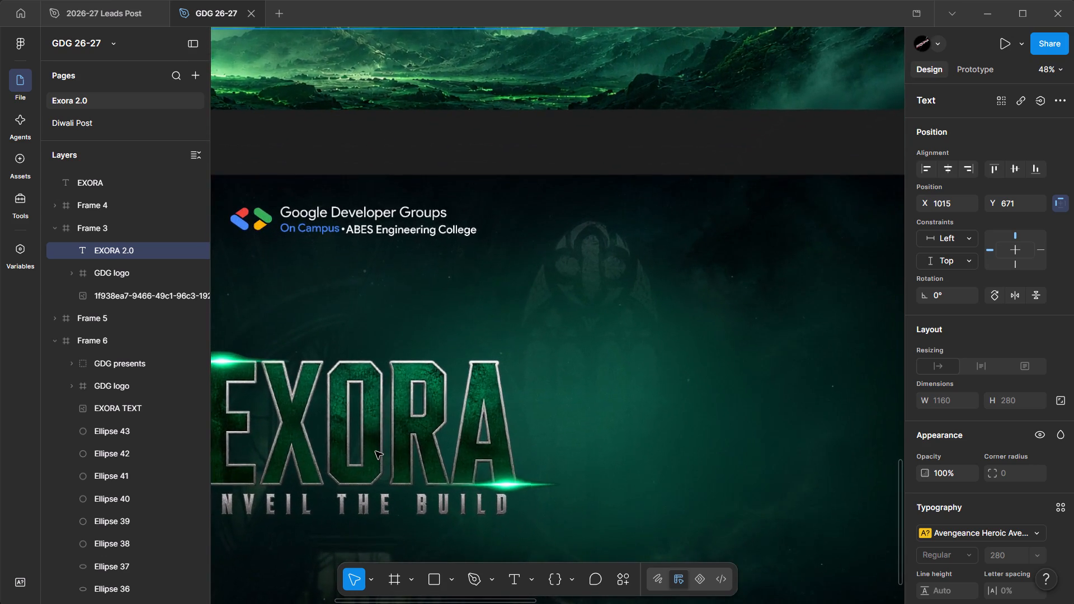
pyautogui.hscroll(3, 591, 277)
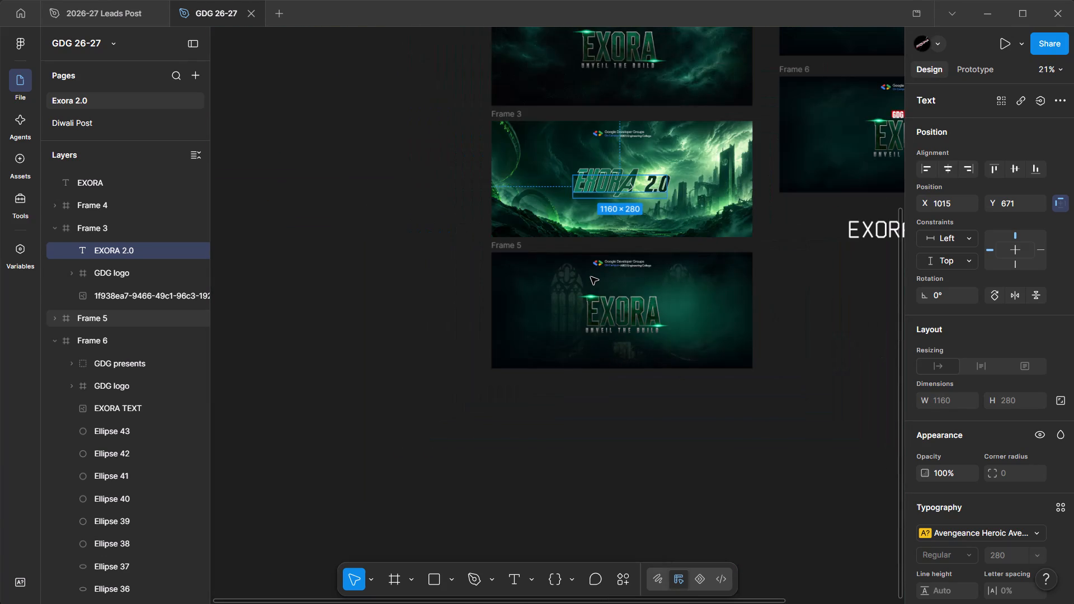
pyautogui.scroll(2, 591, 277)
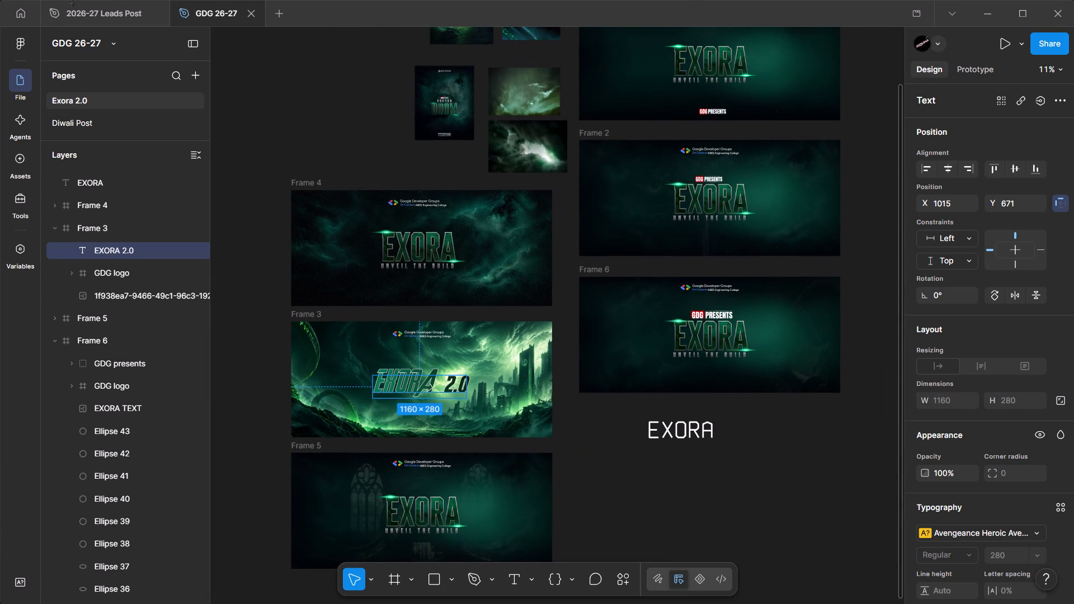
# Close the 2026-27 Leads Post file, keeping the GDG 26-27 file open.
pyautogui.click(157, 13)
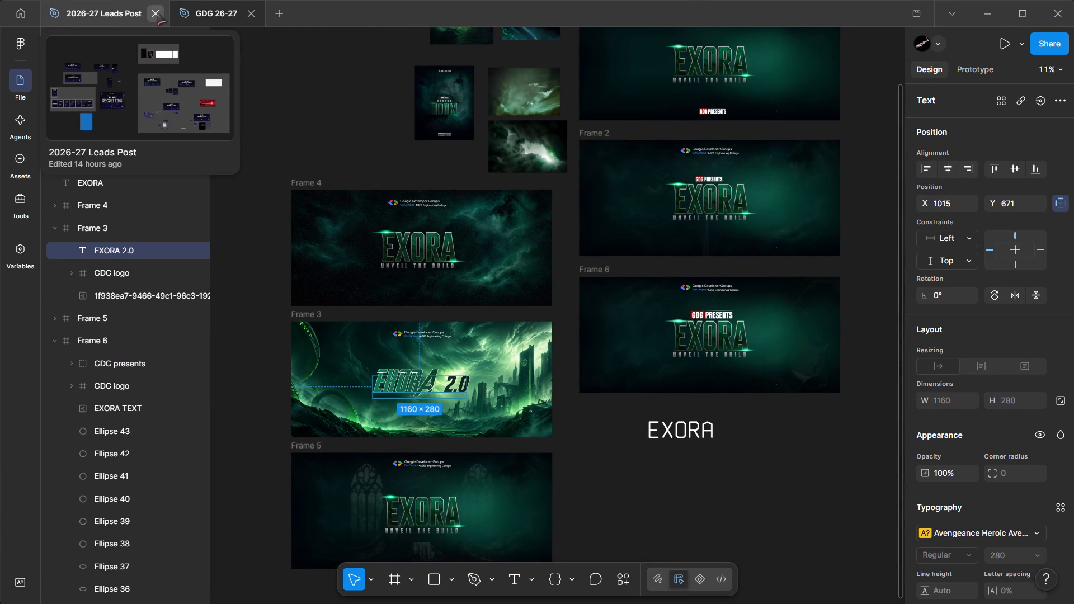
# Go to the home screen's recent files, search them for "doom", and clear the search.
pyautogui.click(9, 2)
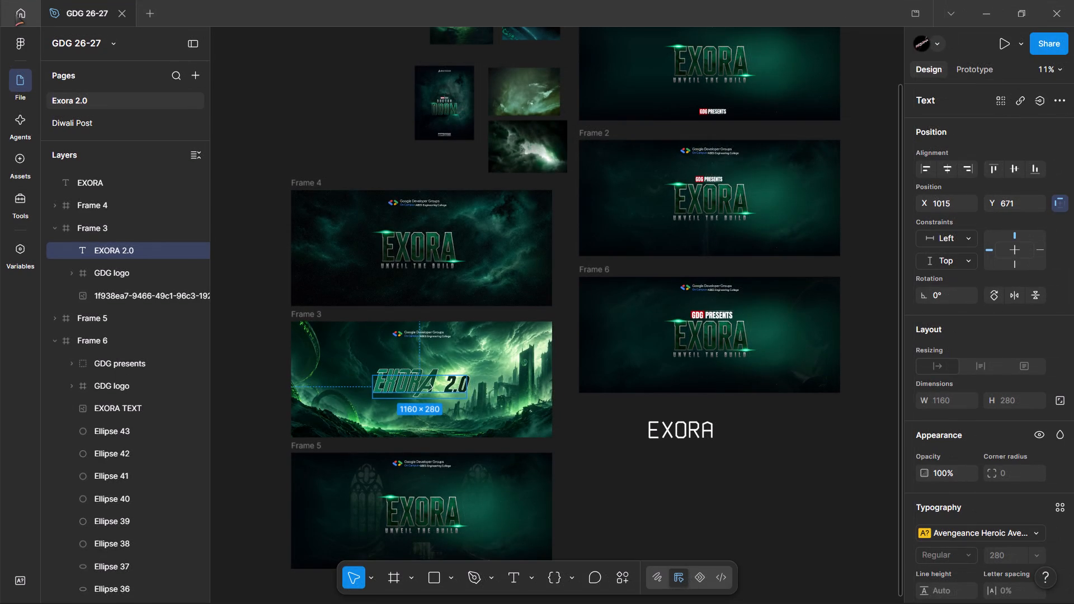
pyautogui.click(15, 14)
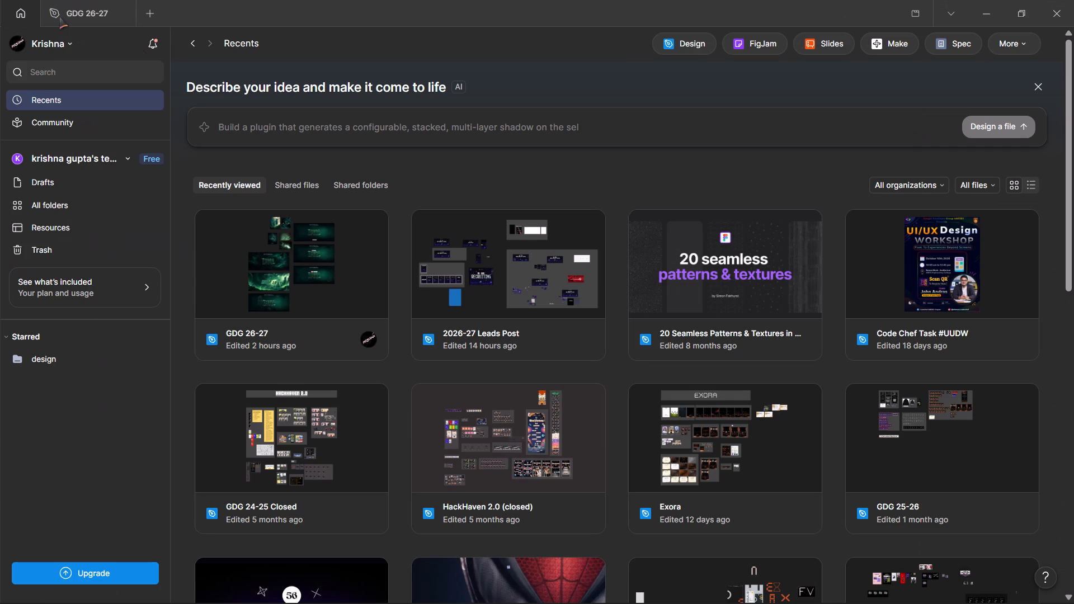
pyautogui.click(98, 62)
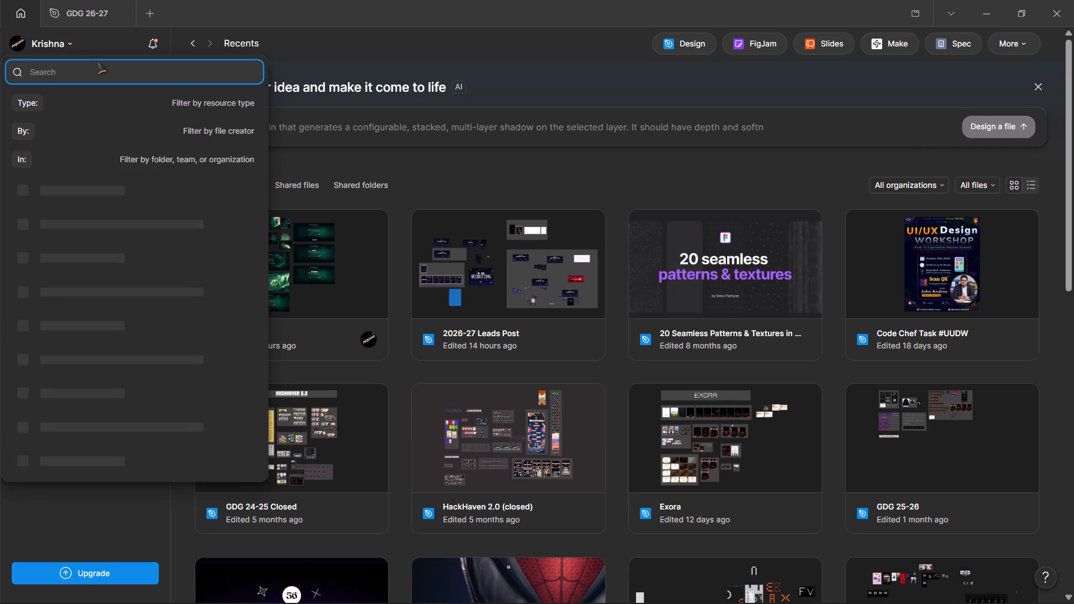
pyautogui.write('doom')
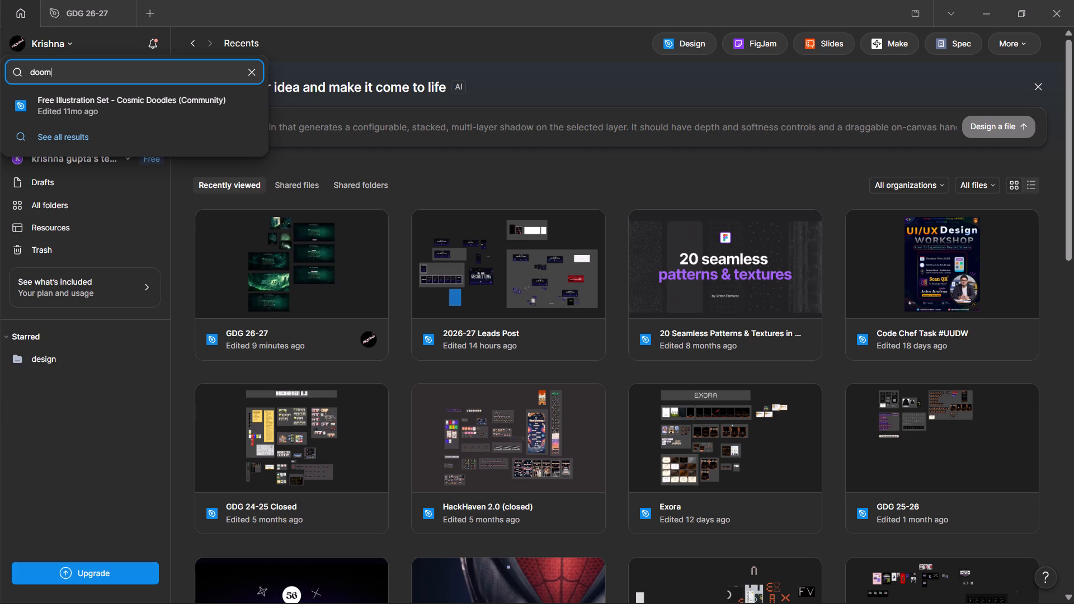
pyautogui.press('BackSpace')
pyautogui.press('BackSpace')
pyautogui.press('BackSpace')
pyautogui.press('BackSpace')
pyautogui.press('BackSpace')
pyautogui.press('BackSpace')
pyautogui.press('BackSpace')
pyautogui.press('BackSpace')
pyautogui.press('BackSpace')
# Switch to Chrome and run a Google search for "dr doom figma components" in a new tab.
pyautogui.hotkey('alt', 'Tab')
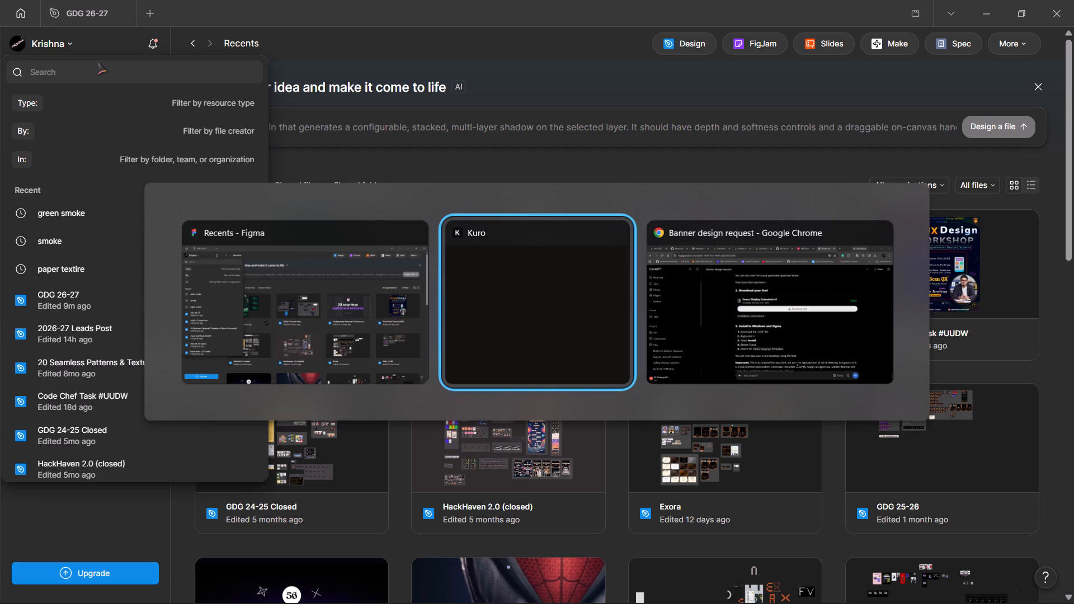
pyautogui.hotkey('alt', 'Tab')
pyautogui.click(835, 1)
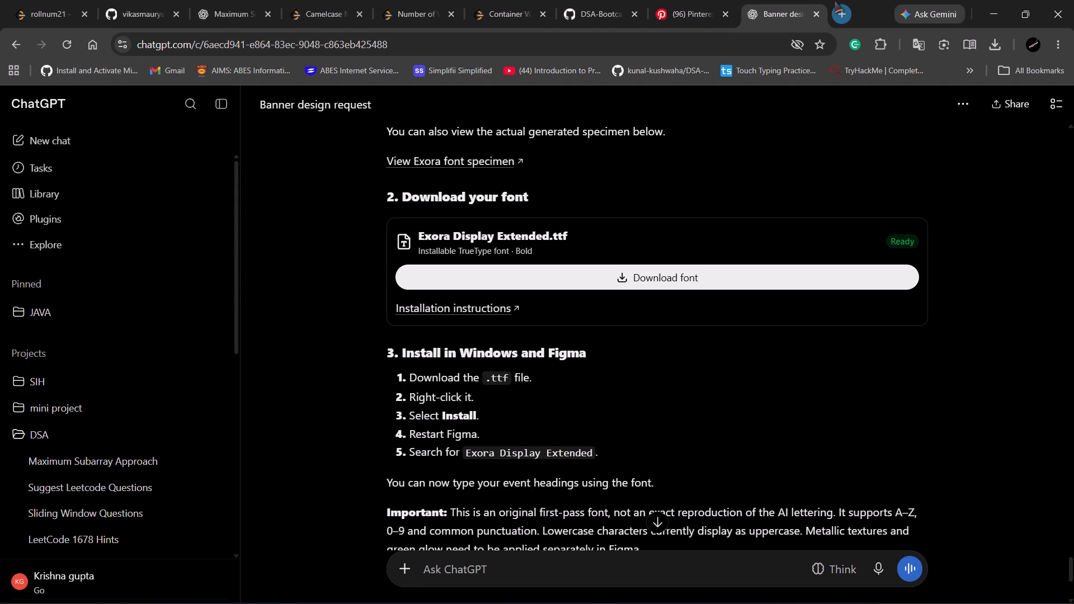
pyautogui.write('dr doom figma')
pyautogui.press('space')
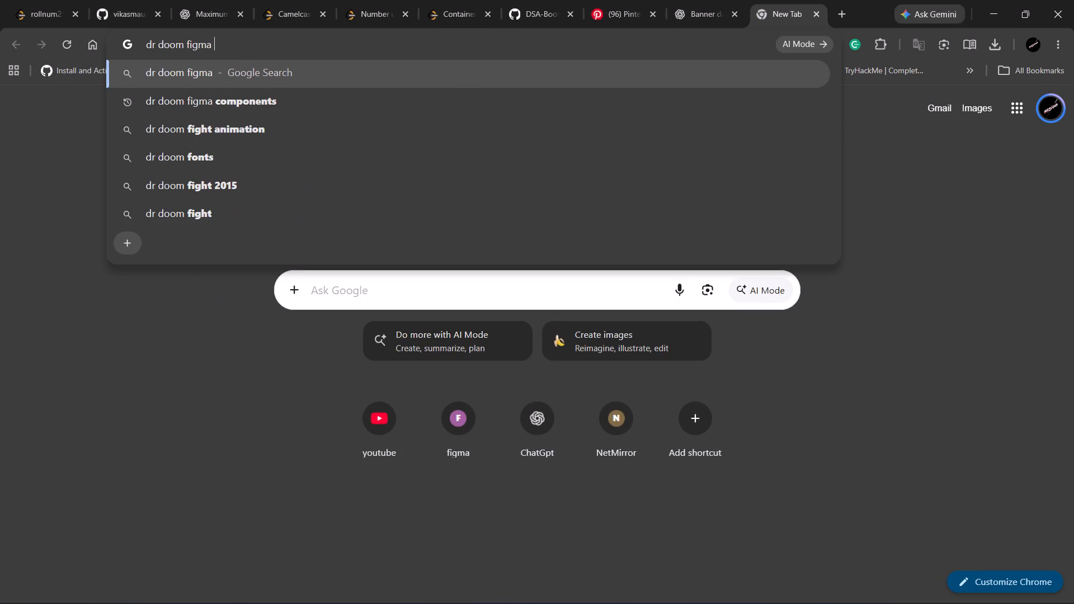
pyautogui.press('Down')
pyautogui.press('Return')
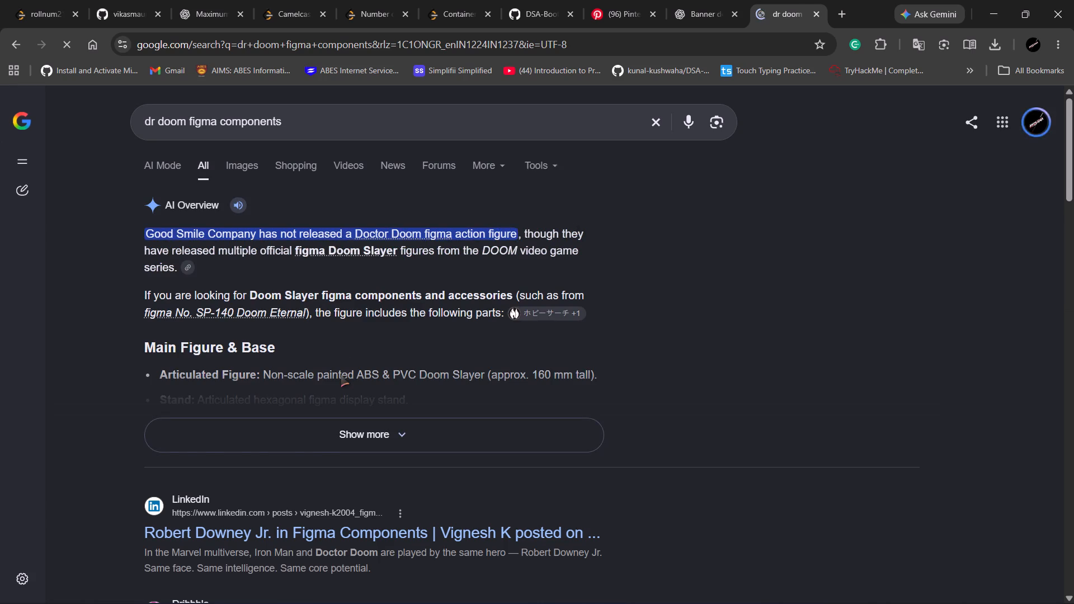
# Open the Dribbble search result for browsing Doom images for design inspiration.
pyautogui.scroll(-6, 341, 375)
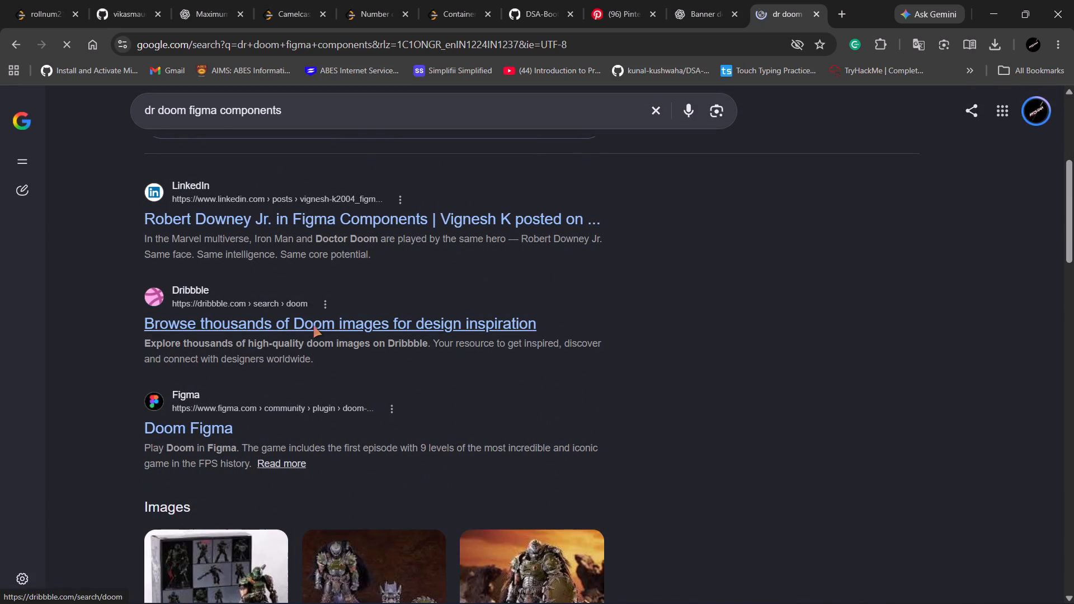
pyautogui.click(313, 325)
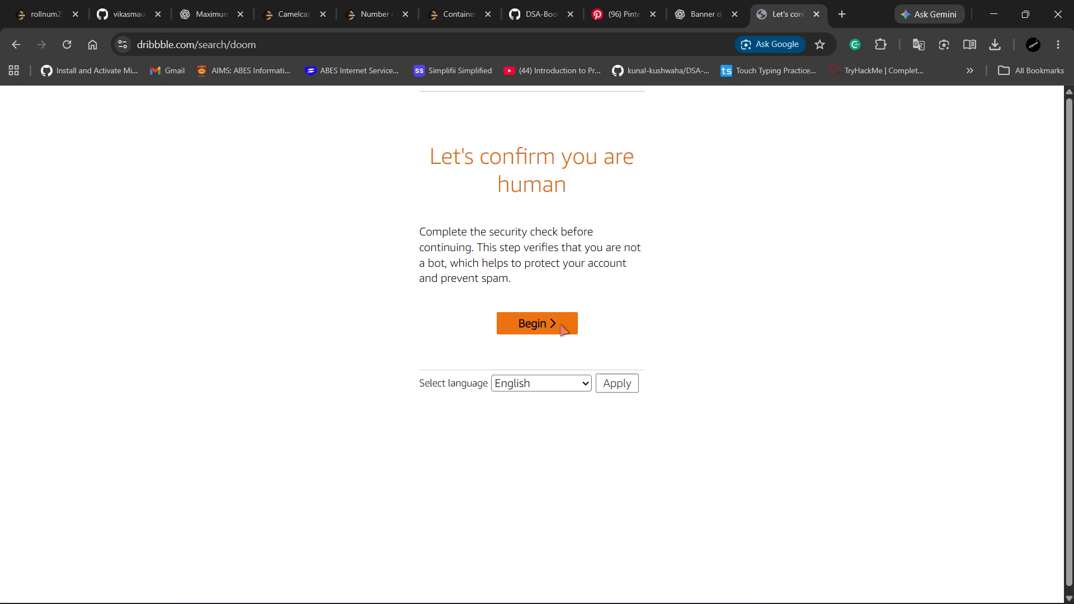
# In Chrome, complete the human-verification check for the Dribbble "doom" search by choosing all five bucket images and submitting them.
pyautogui.click(560, 324)
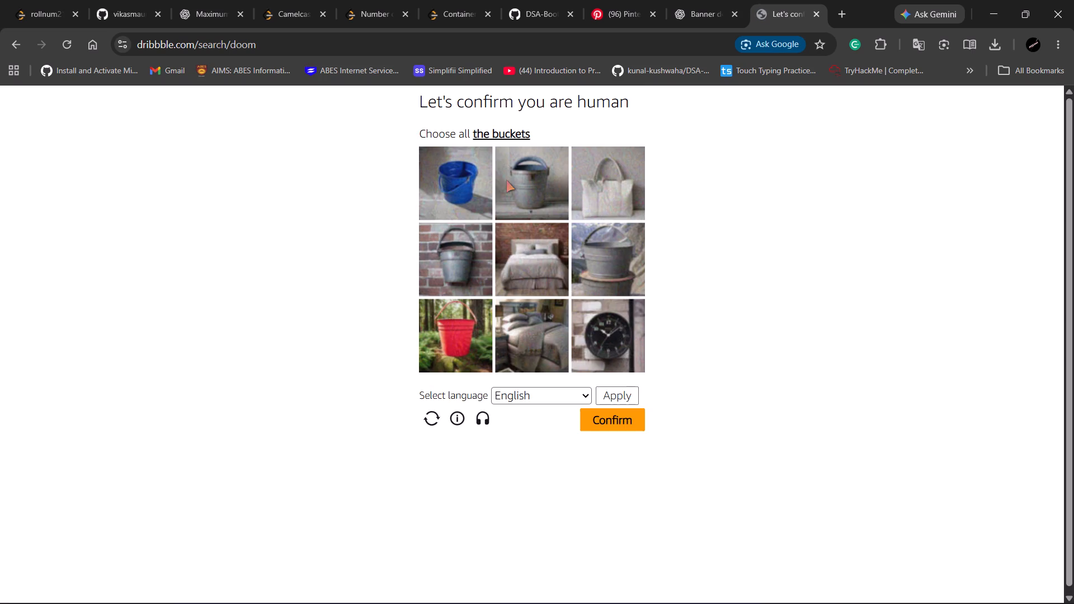
pyautogui.click(462, 205)
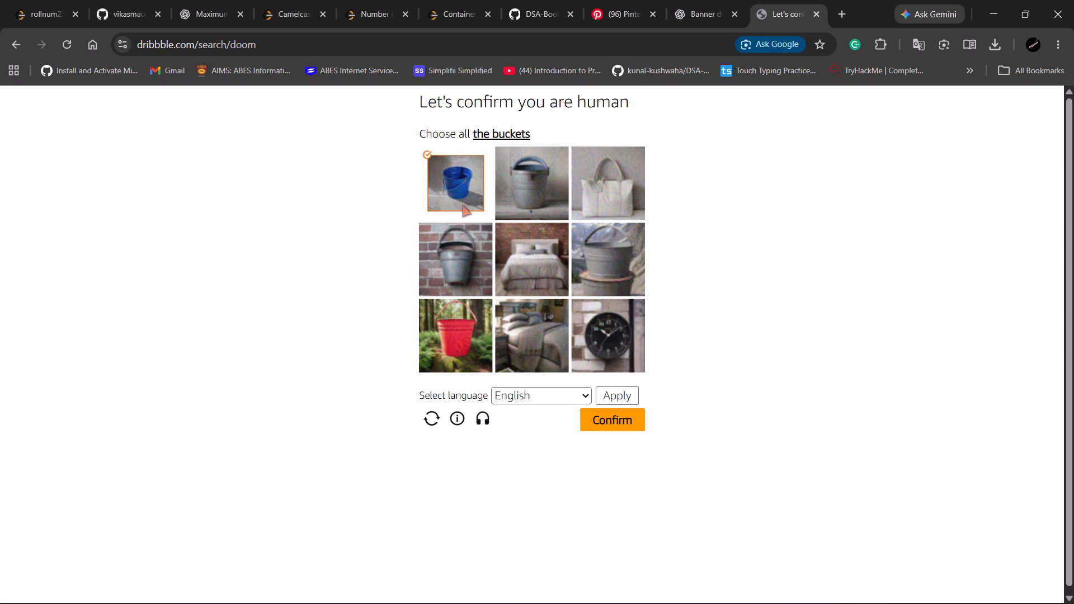
pyautogui.click(505, 207)
pyautogui.click(451, 251)
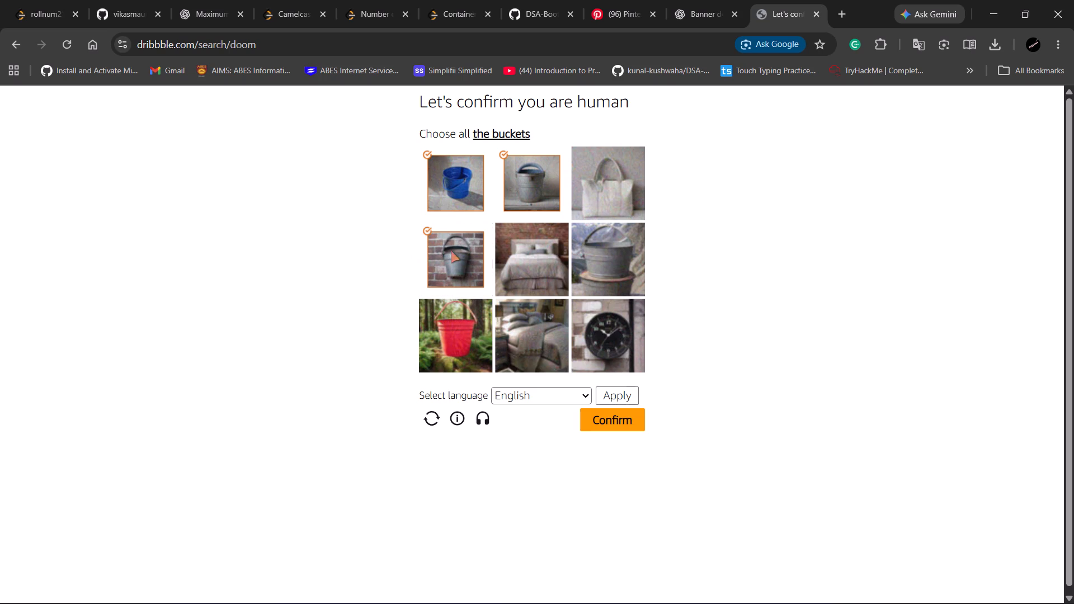
pyautogui.click(619, 264)
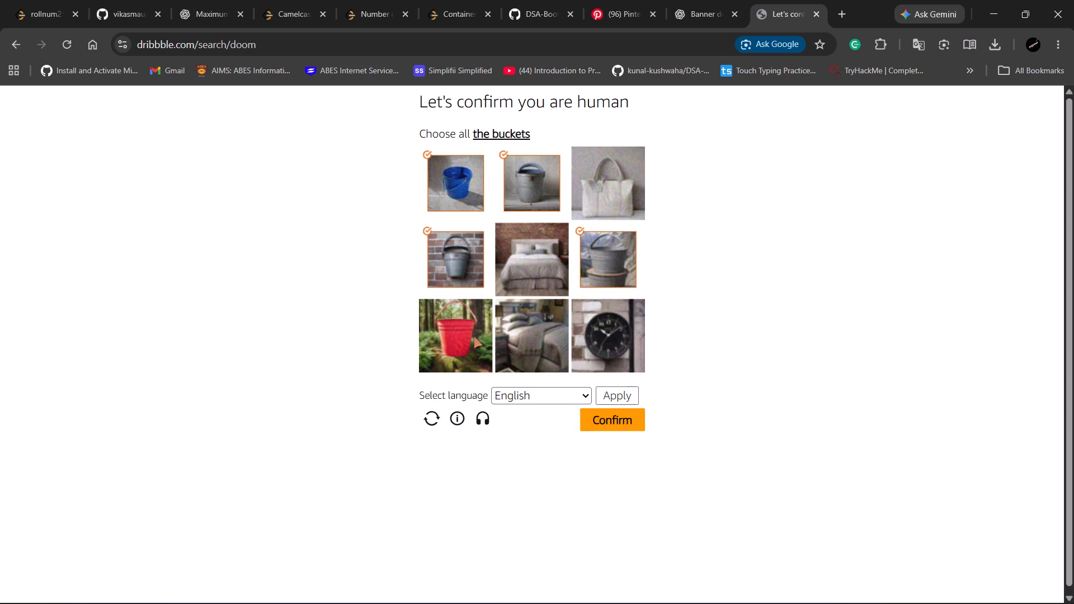
pyautogui.click(474, 336)
pyautogui.click(619, 425)
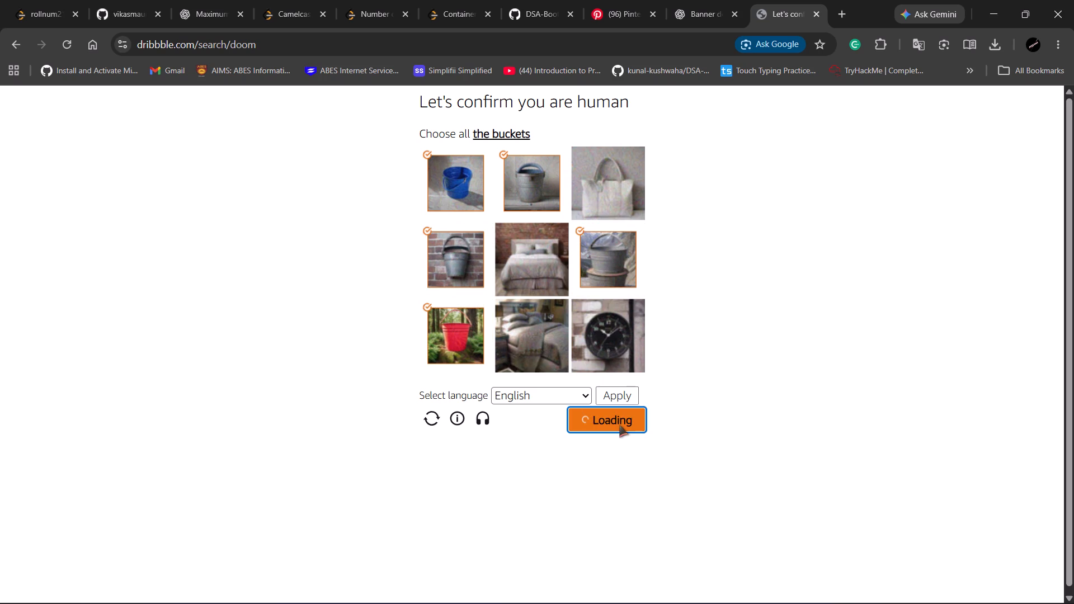
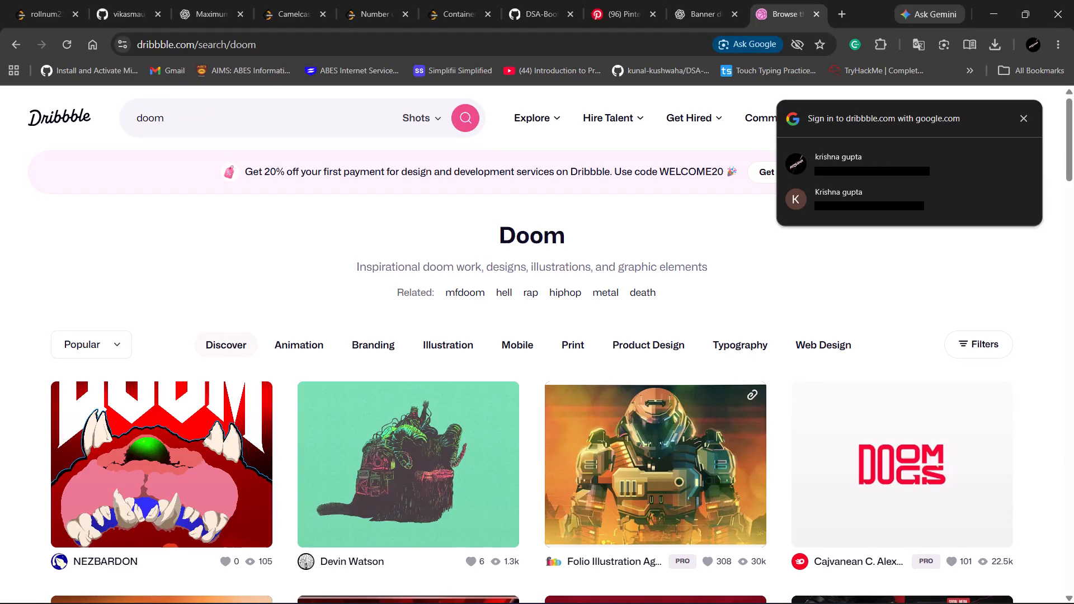
# Look through the Dribbble shots for "doom" down to the end of the page for Doctor Doom reference graphics.
pyautogui.scroll(-5, 619, 425)
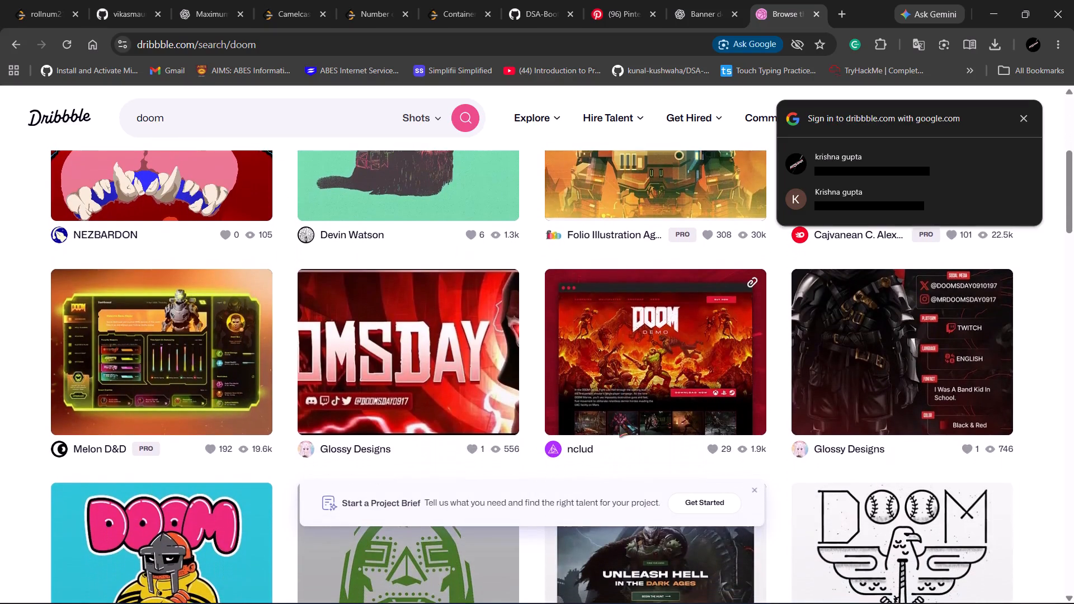
pyautogui.scroll(-6, 619, 425)
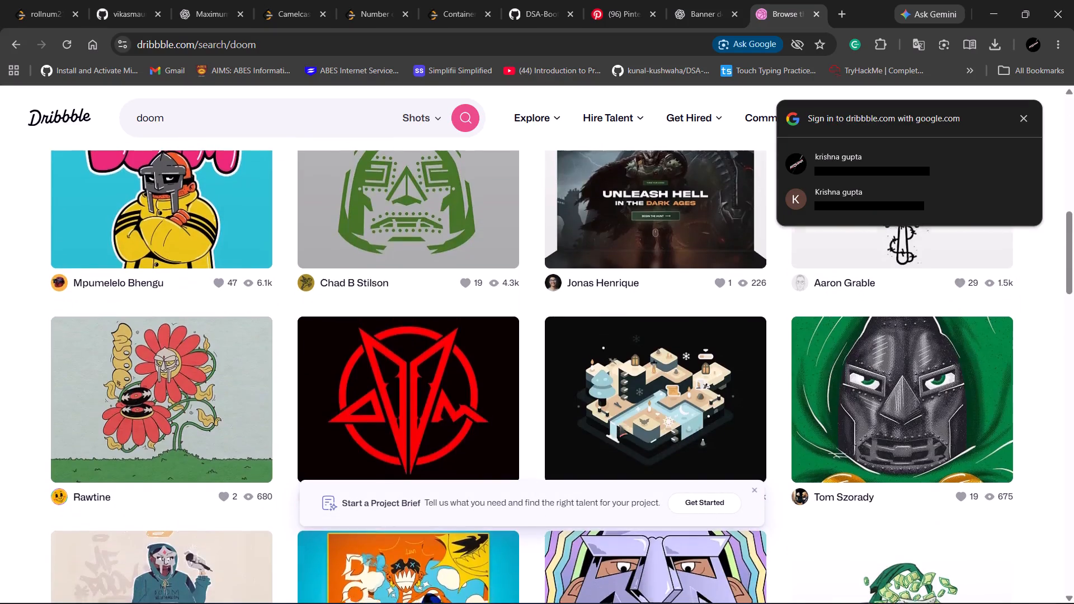
pyautogui.scroll(-9, 619, 425)
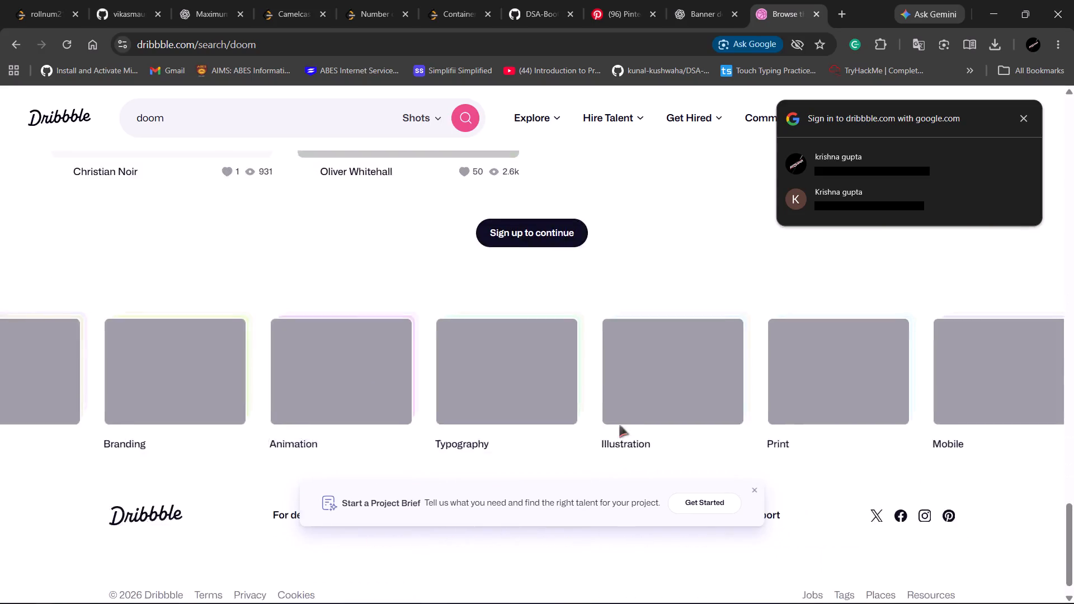
pyautogui.scroll(1, 619, 425)
# Return to the Google results for "dr doom figma components" and look further down them for usable Doctor Doom design resources.
pyautogui.hscroll(6, 619, 425)
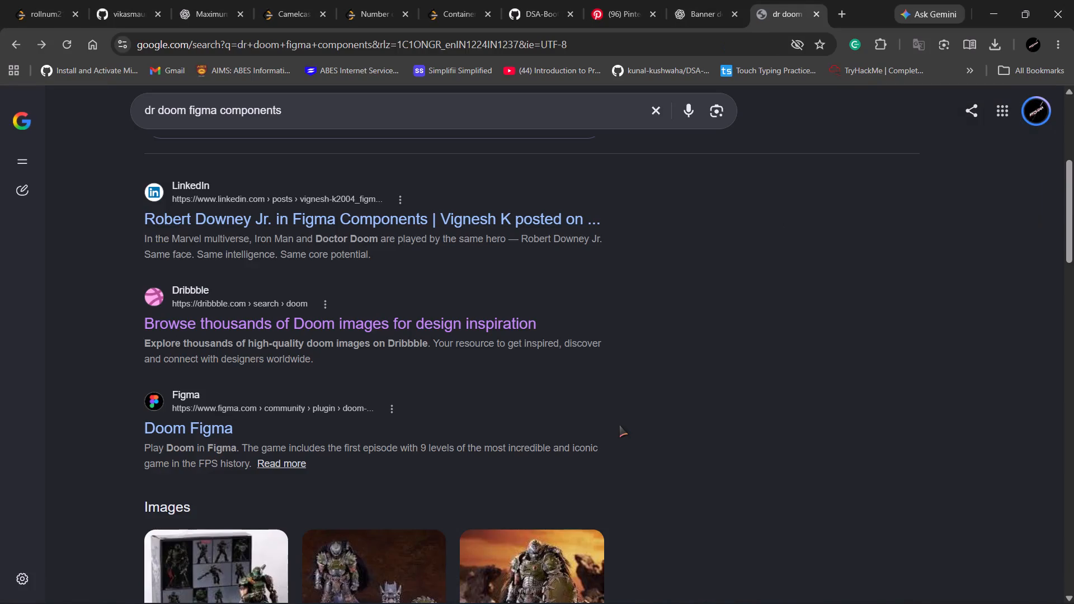
pyautogui.scroll(-8, 619, 425)
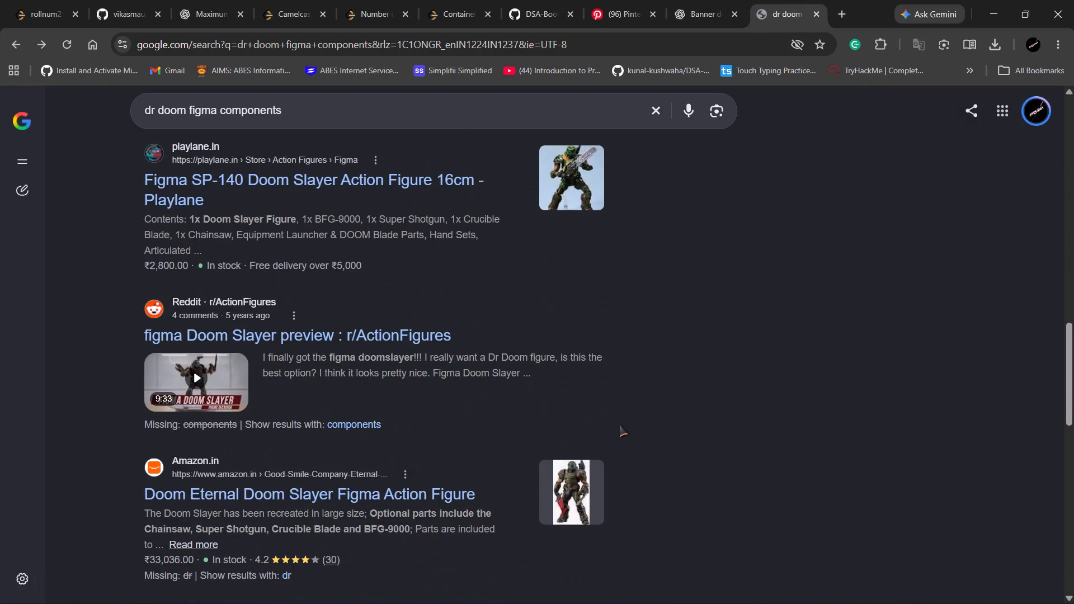
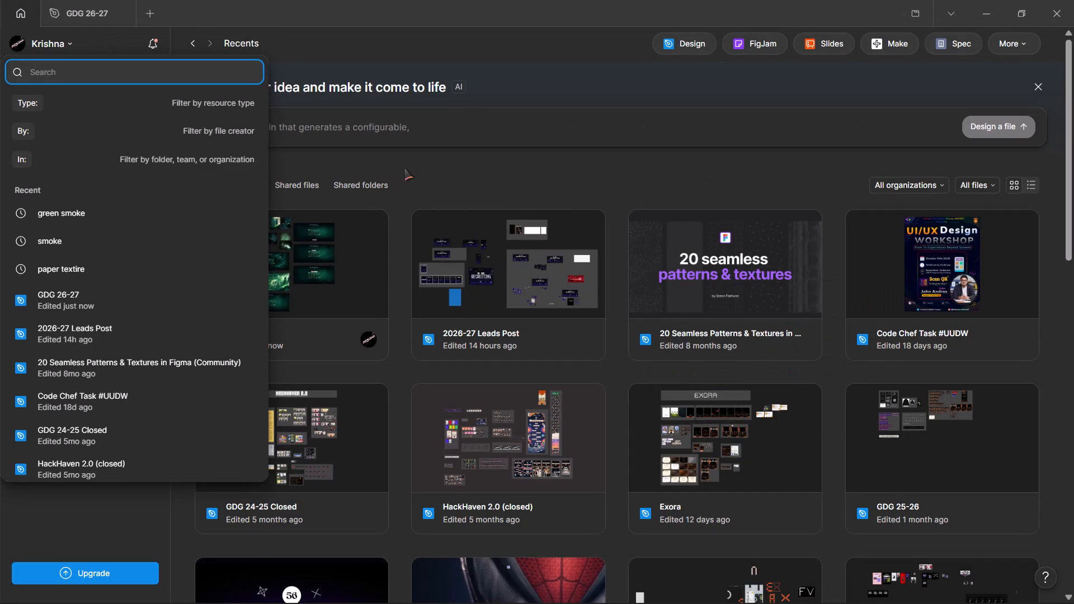
# Dismiss the file search, return to the GDG 26-27 file and show its version history.
pyautogui.click(408, 168)
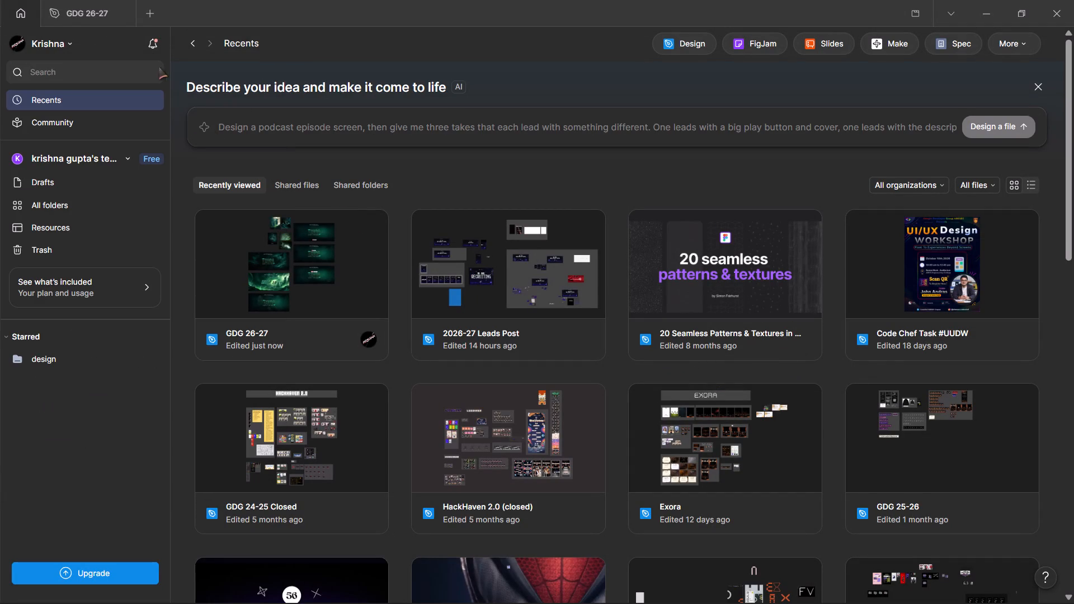
pyautogui.click(65, 0)
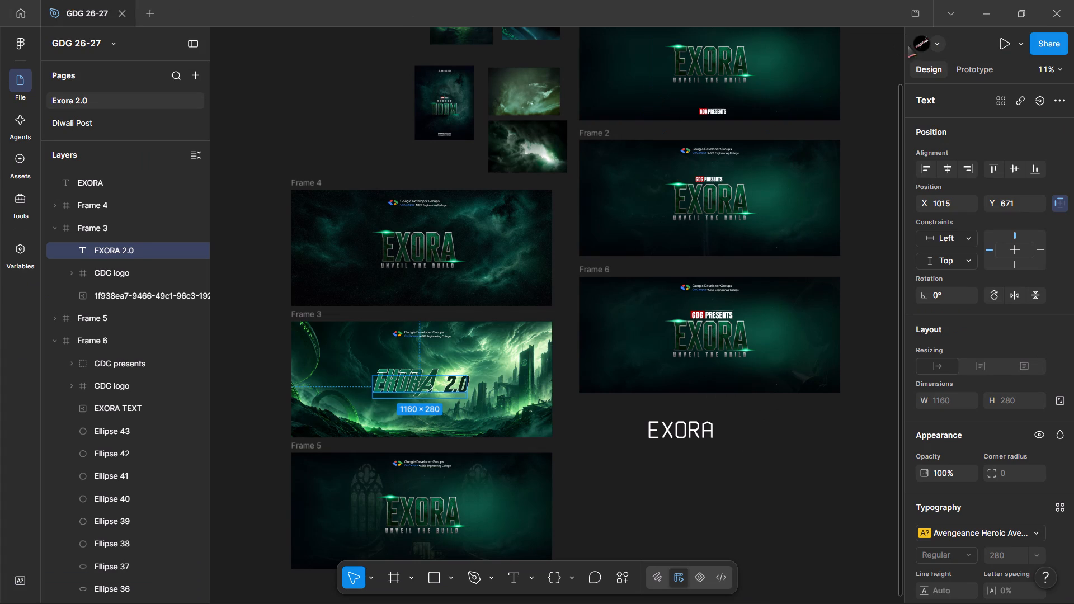
pyautogui.click(116, 46)
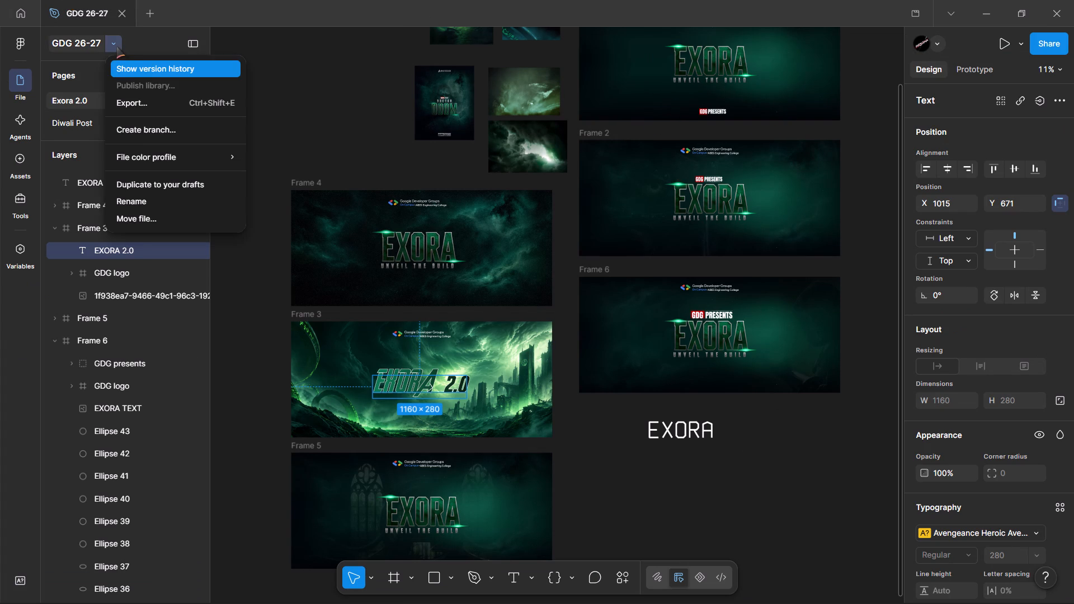
pyautogui.click(124, 63)
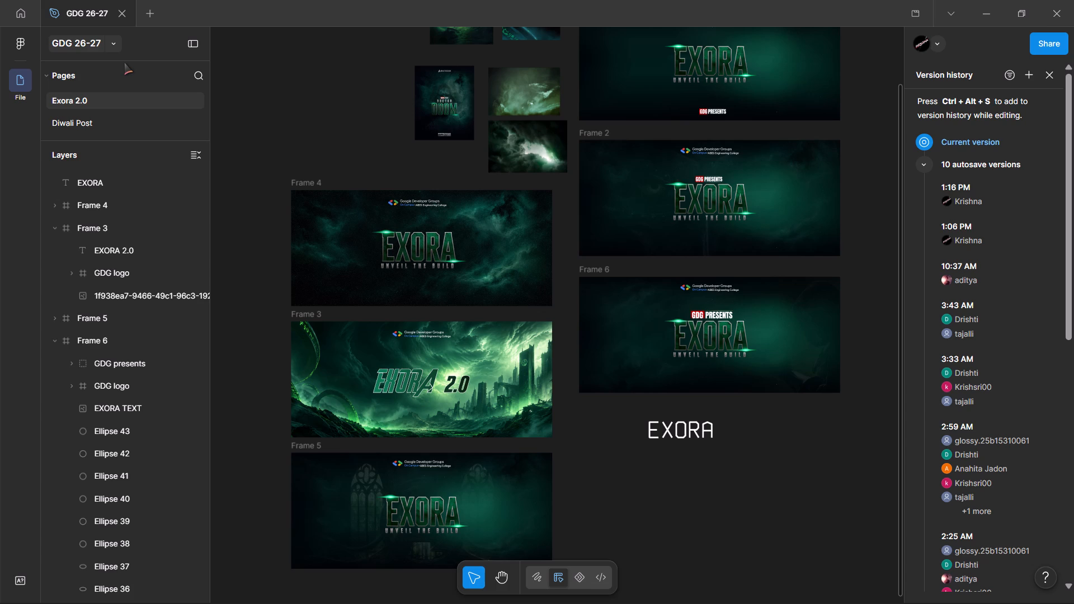
# Close the Figma window and the Chrome window behind it.
pyautogui.click(1073, 0)
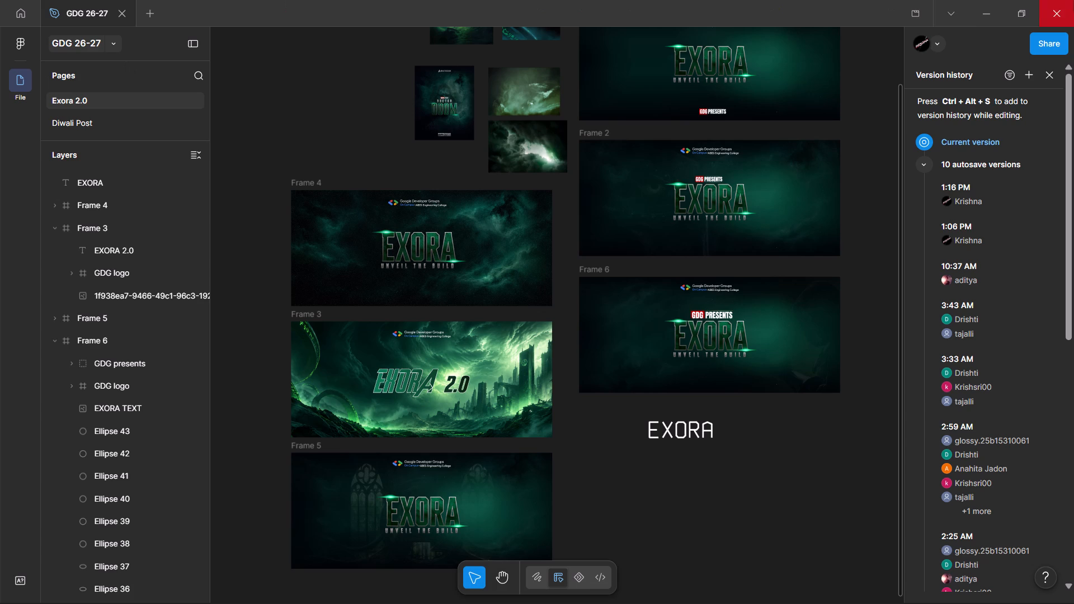
pyautogui.click(1073, 0)
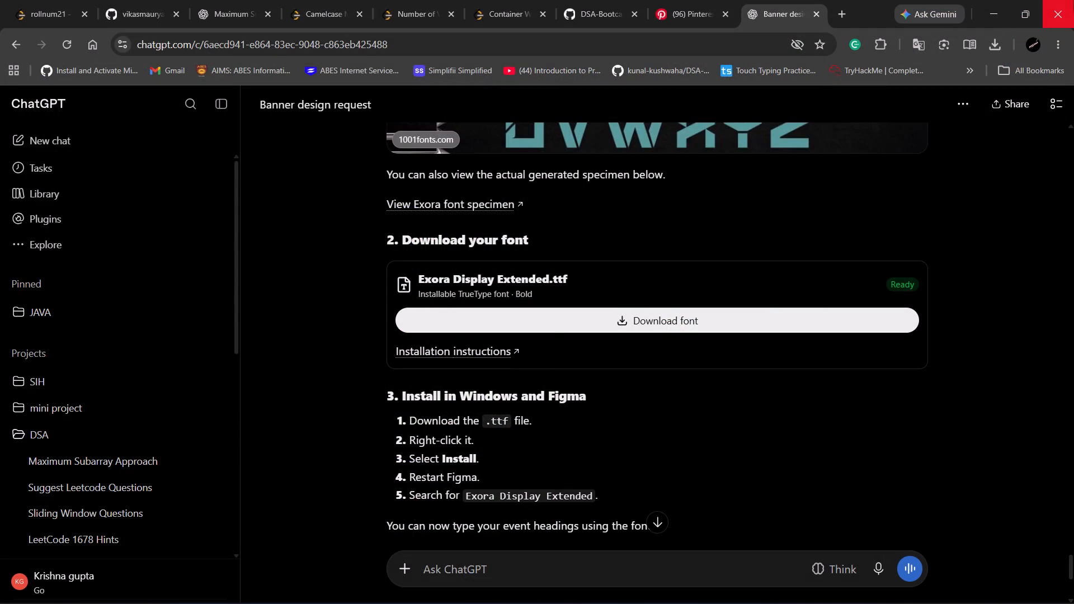